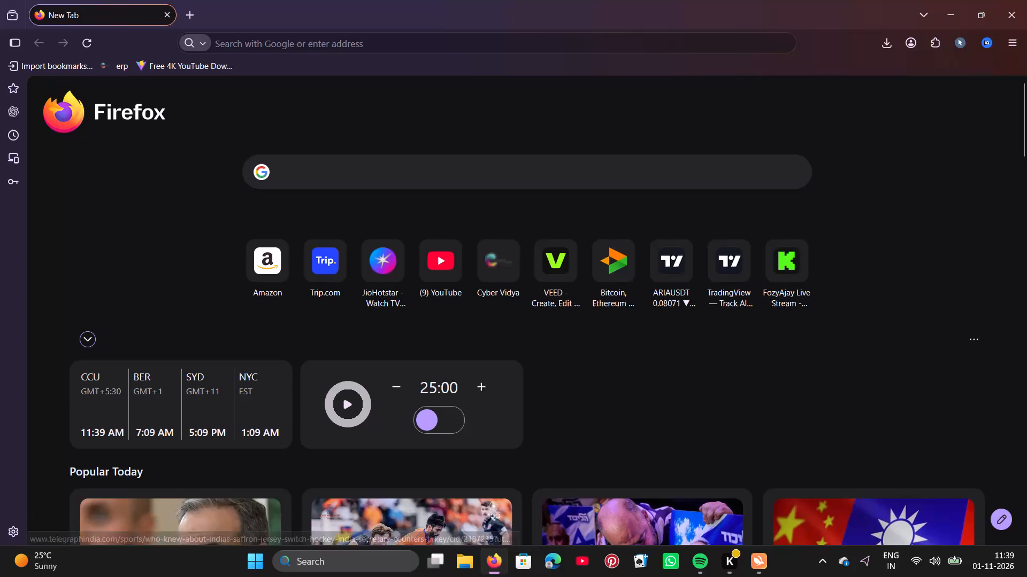
Search the computer for Canva and open the app.
click(344, 563)
key(c)
text(an)
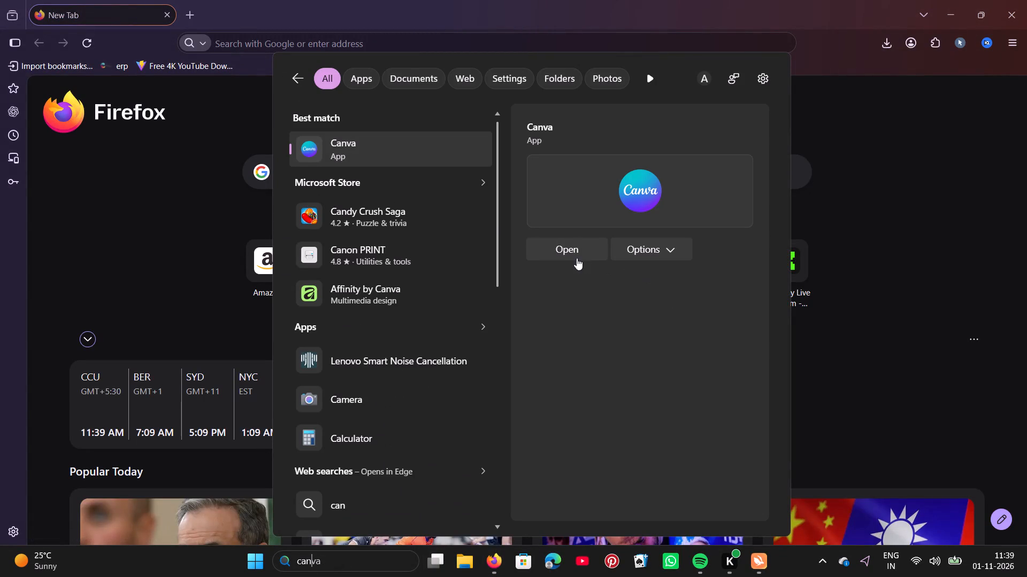
click(571, 244)
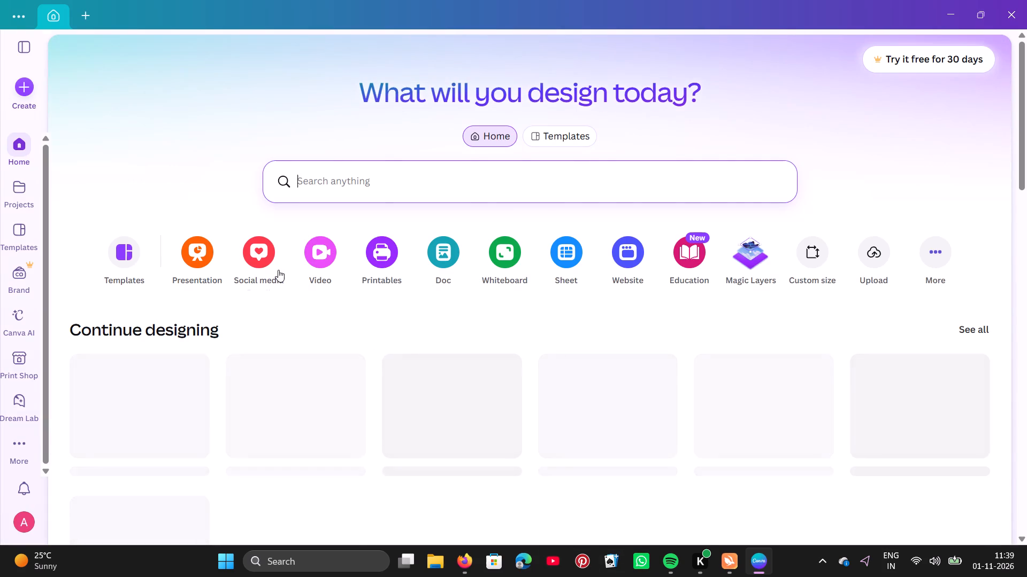
Browse the Landscape Video templates and open the Simple Sunset Quote Video template for customising.
click(128, 252)
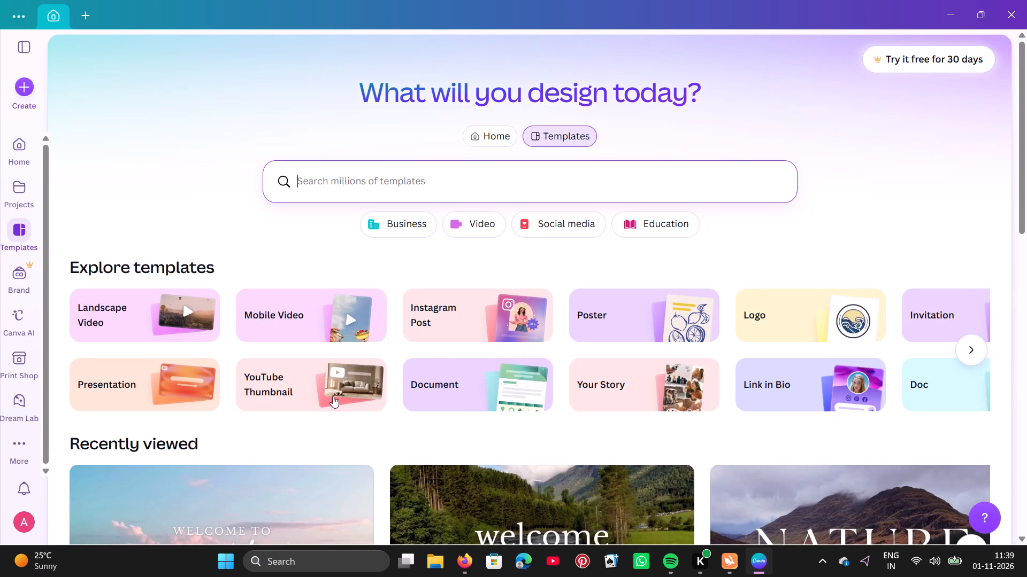
click(173, 308)
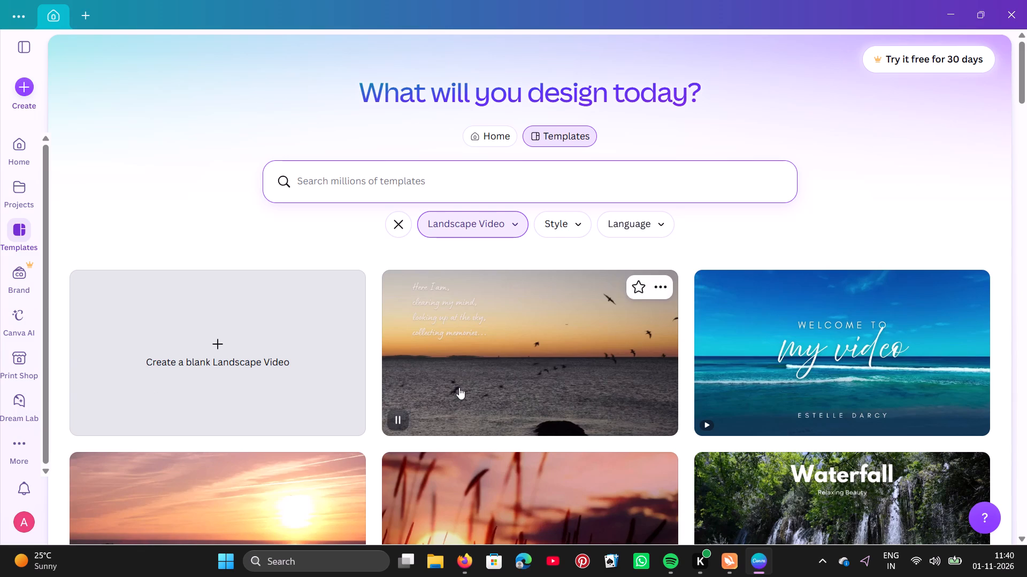
click(485, 362)
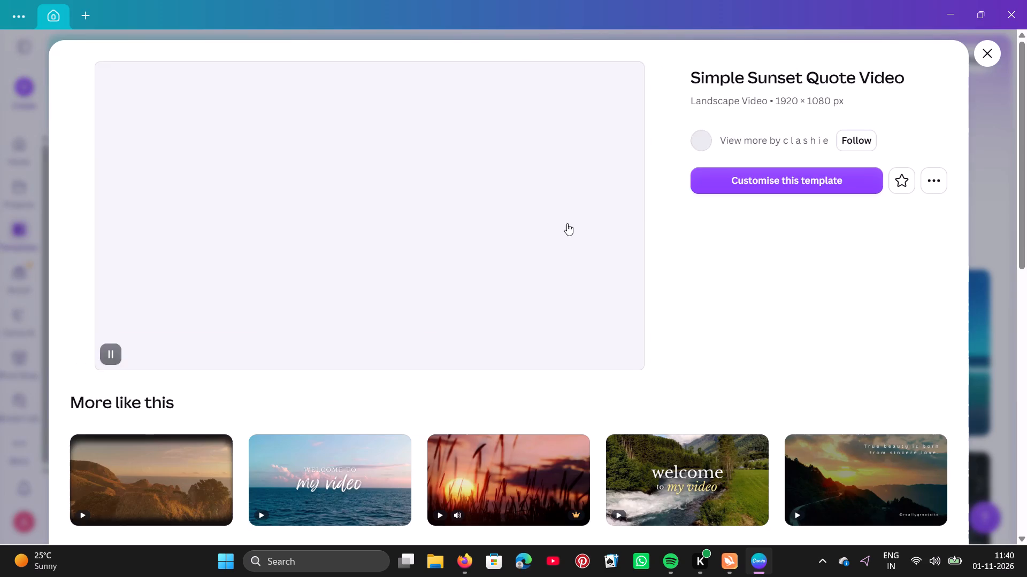
click(725, 172)
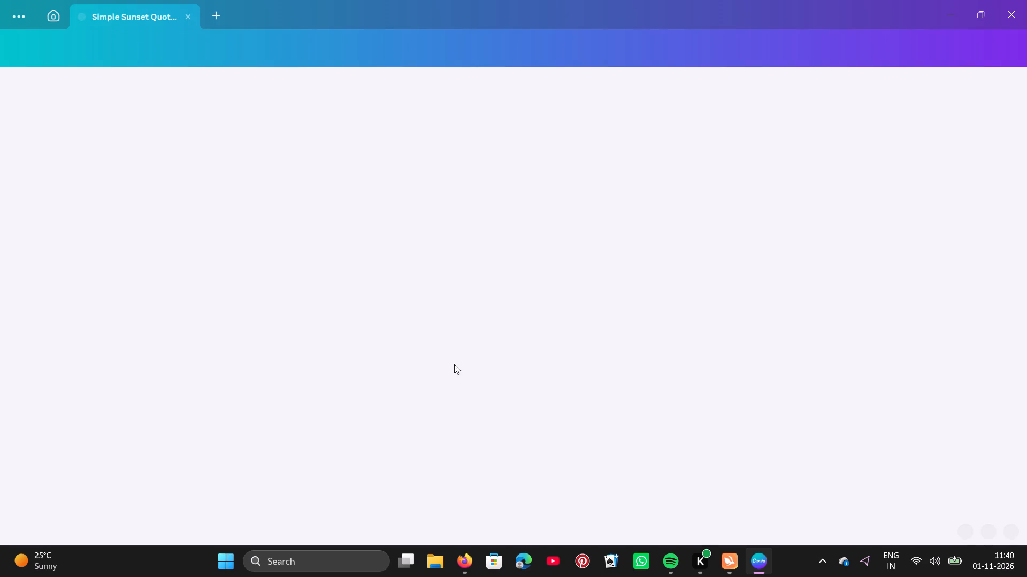
Play the sunset template video to review its footage and animated quote text.
scroll(460, 422, left, 1)
scroll(497, 424, up, 1)
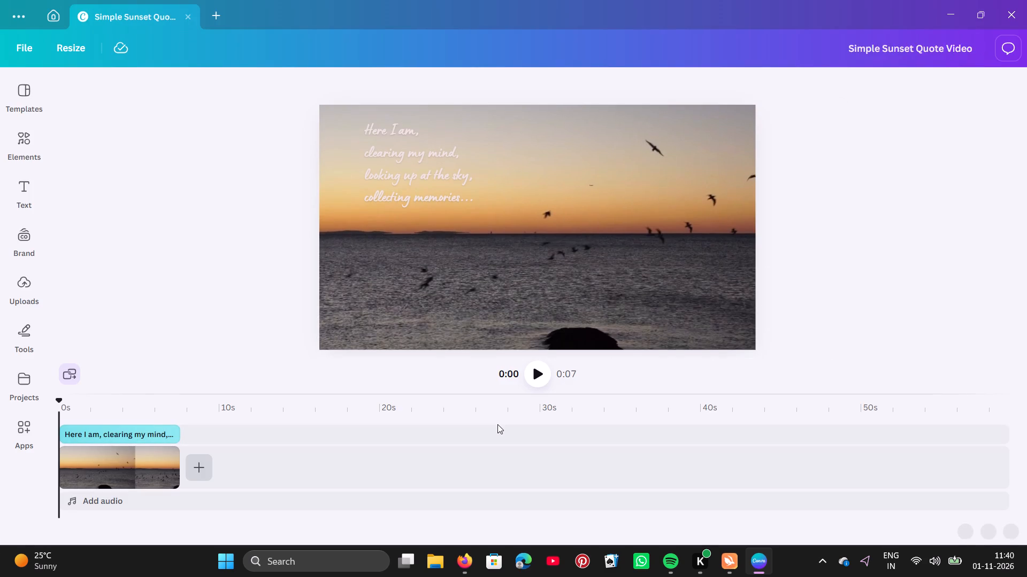
scroll(497, 424, up, 1)
click(535, 369)
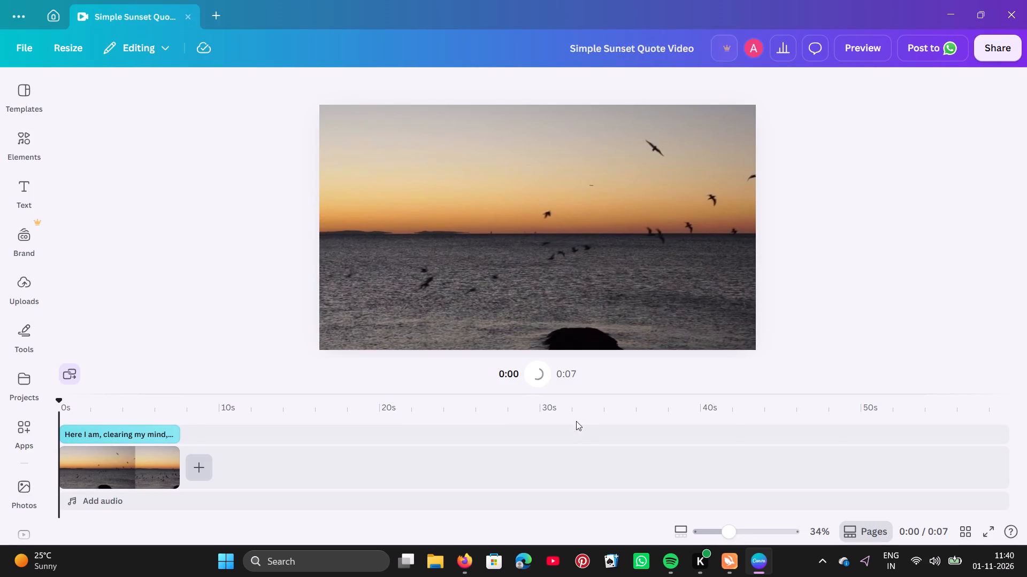
scroll(561, 419, up, 1)
scroll(543, 420, down, 1)
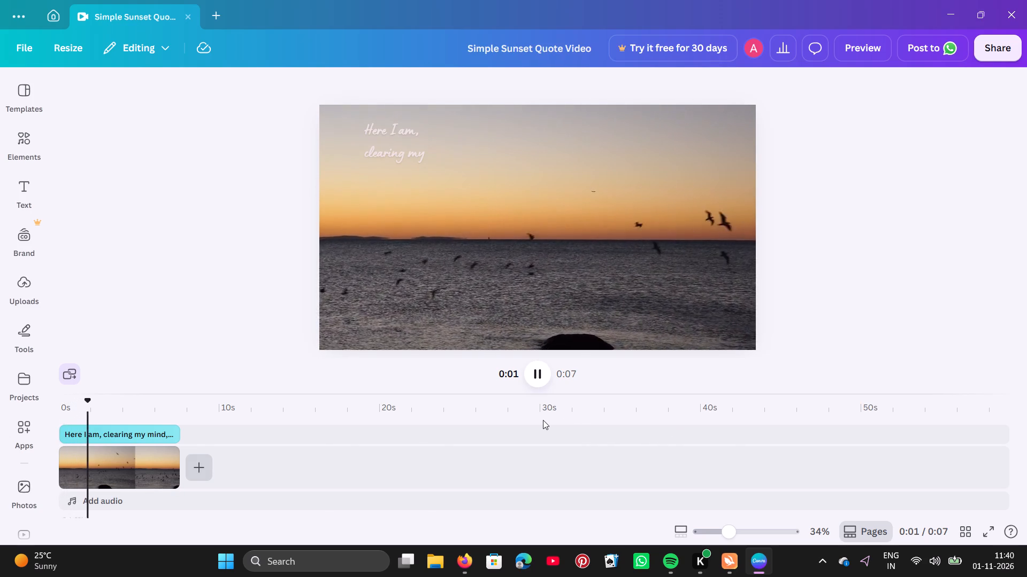
scroll(543, 420, down, 1)
Append the recently used 15.0s lakeside hikers clip and 10.0s purple evening lake clip after the sunset clip.
click(193, 459)
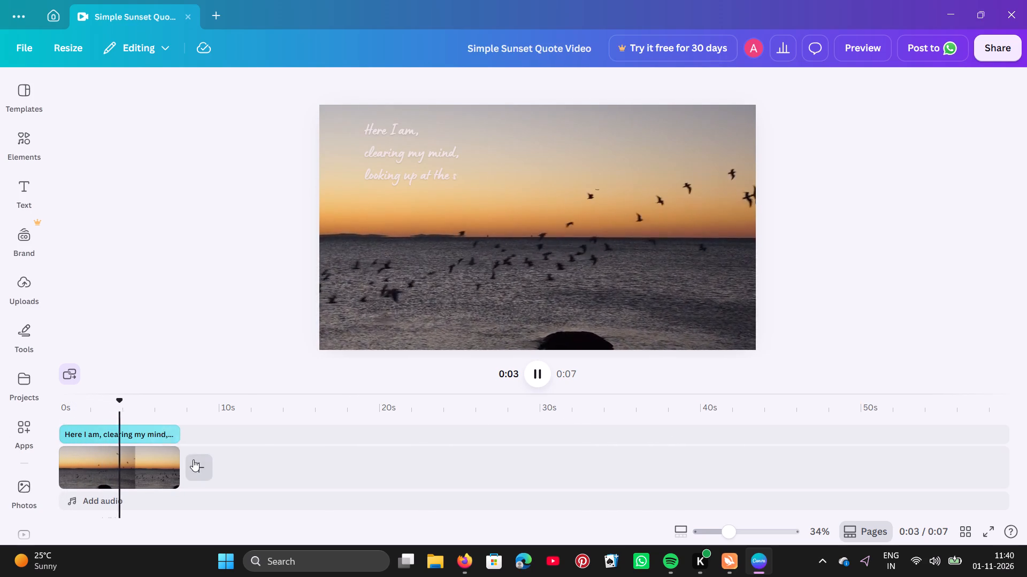
click(214, 387)
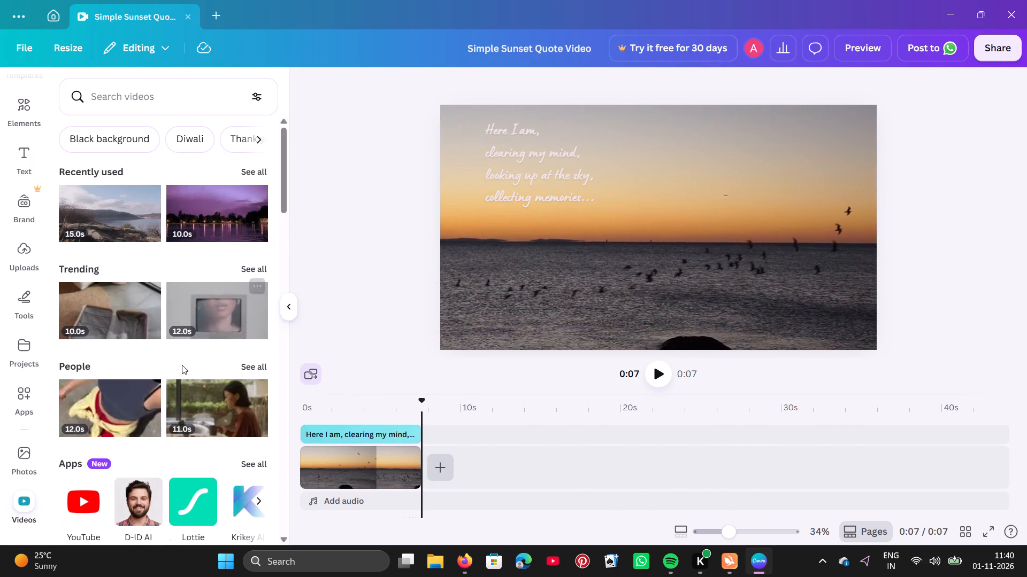
click(134, 219)
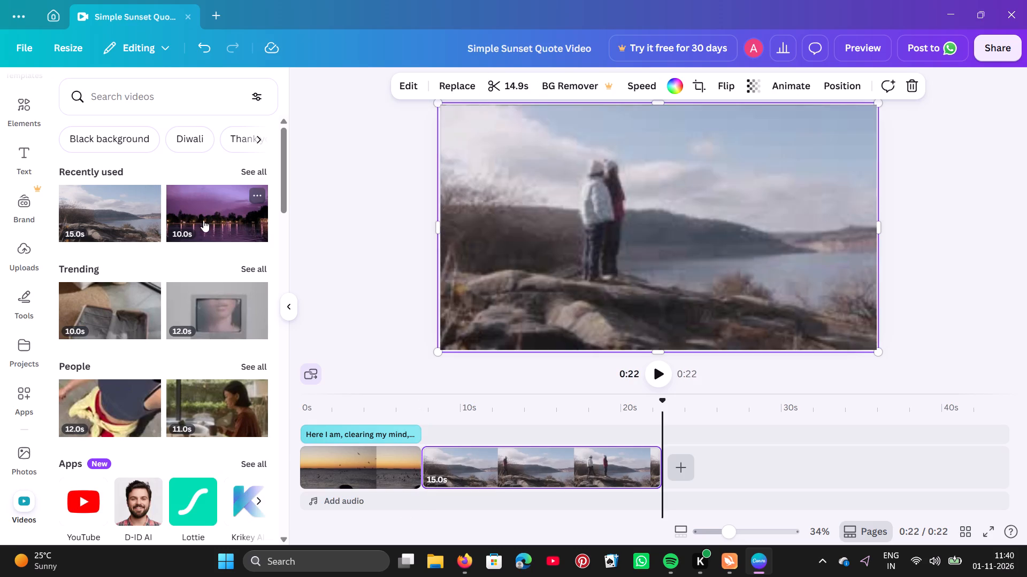
click(232, 221)
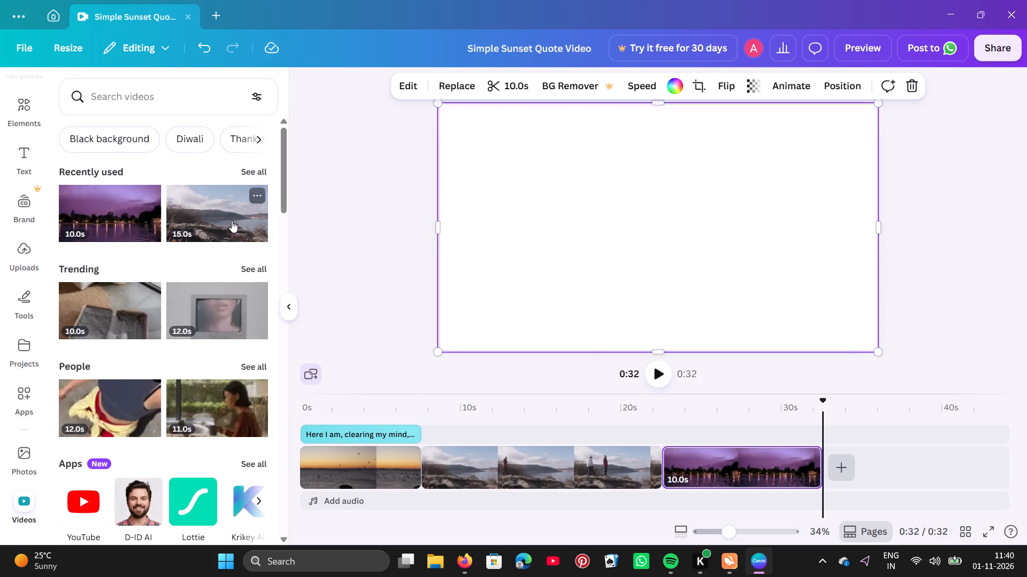
Append the 14.0s laptop keyboard clip from the Tech video category to the end of the timeline.
scroll(220, 378, down, 4)
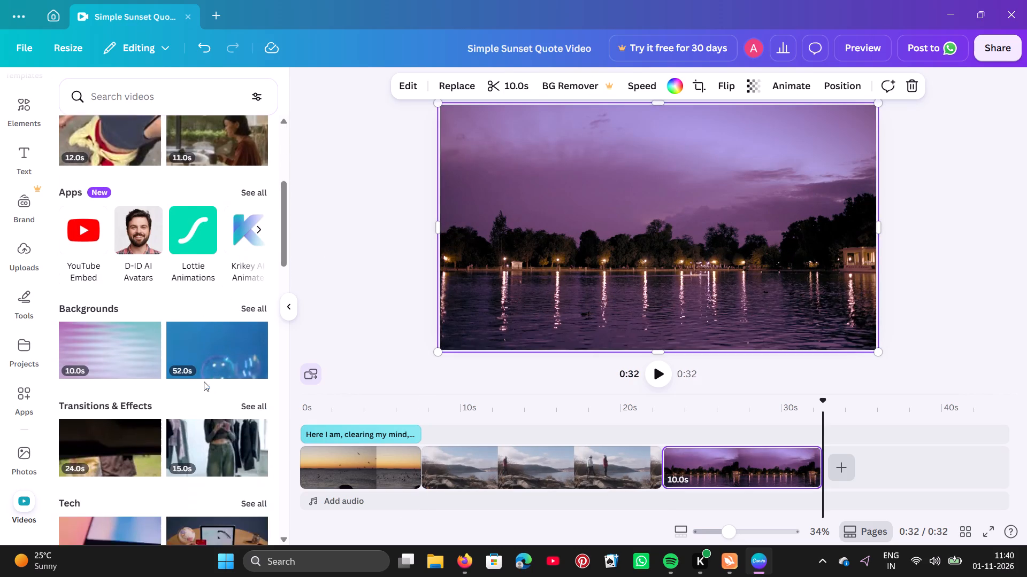
scroll(204, 381, down, 2)
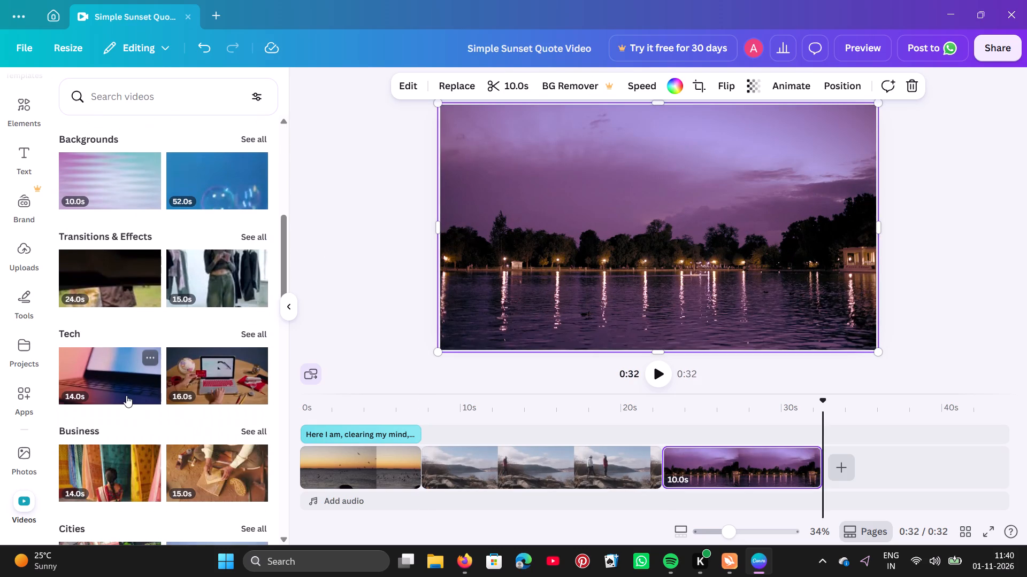
click(125, 392)
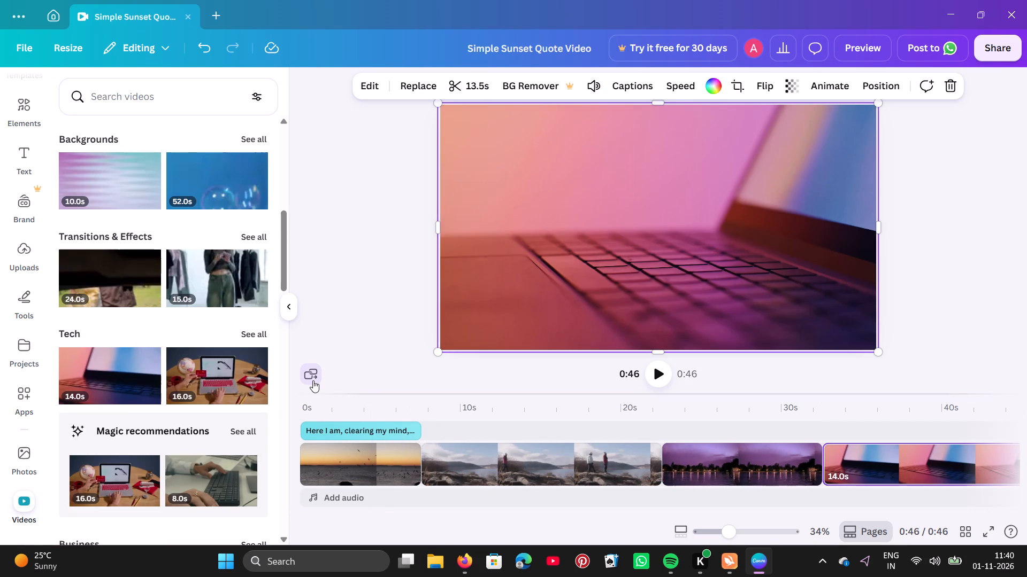
Play the assembled video from near the start through all four clips to review the sequence.
click(316, 403)
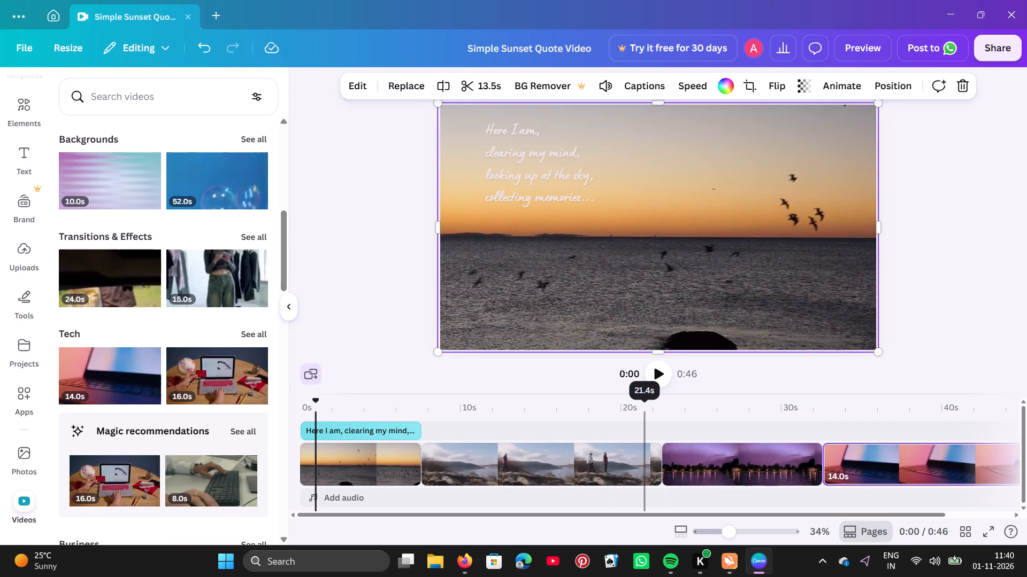
click(658, 370)
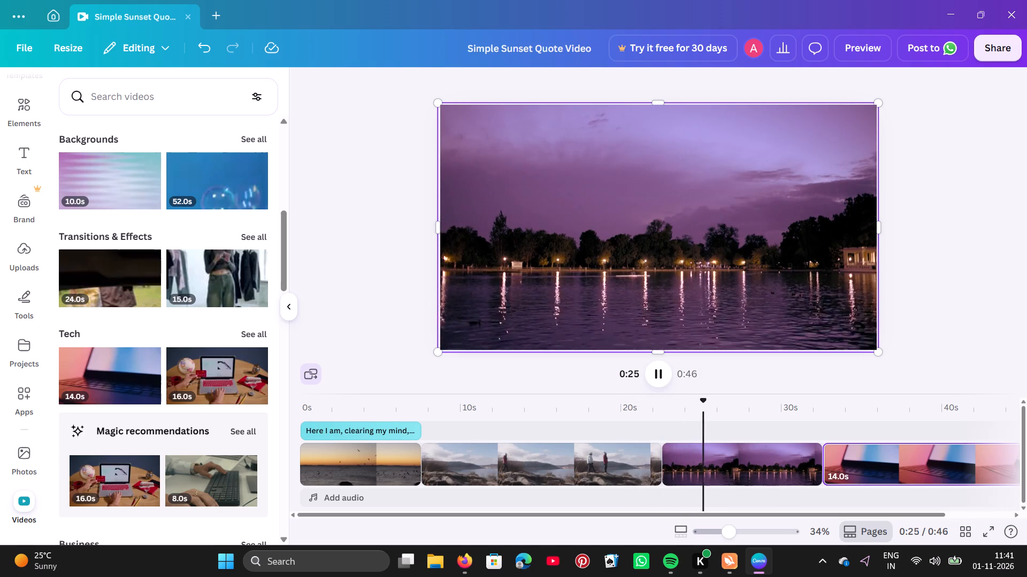
scroll(676, 446, left, 1)
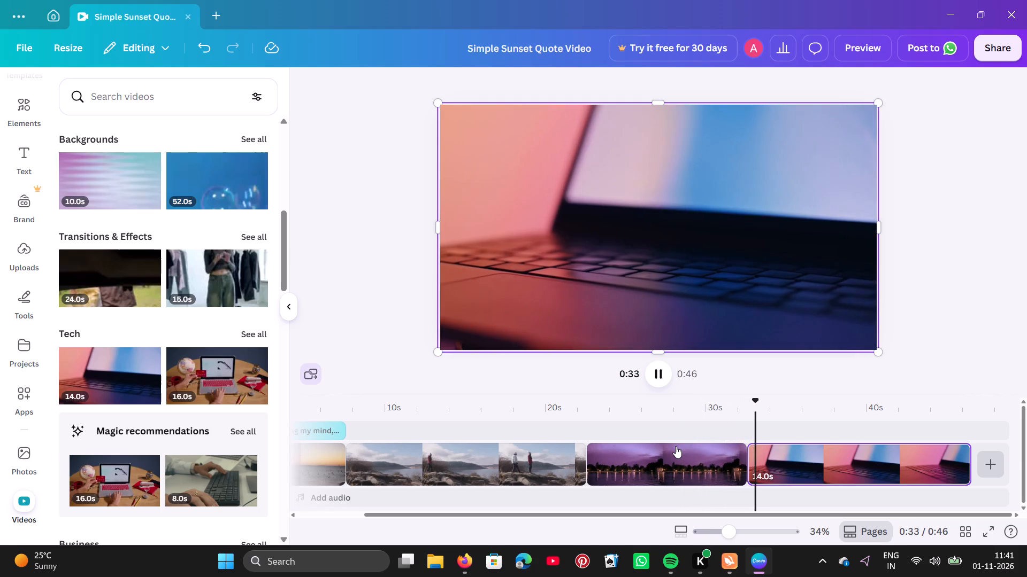
scroll(719, 464, left, 1)
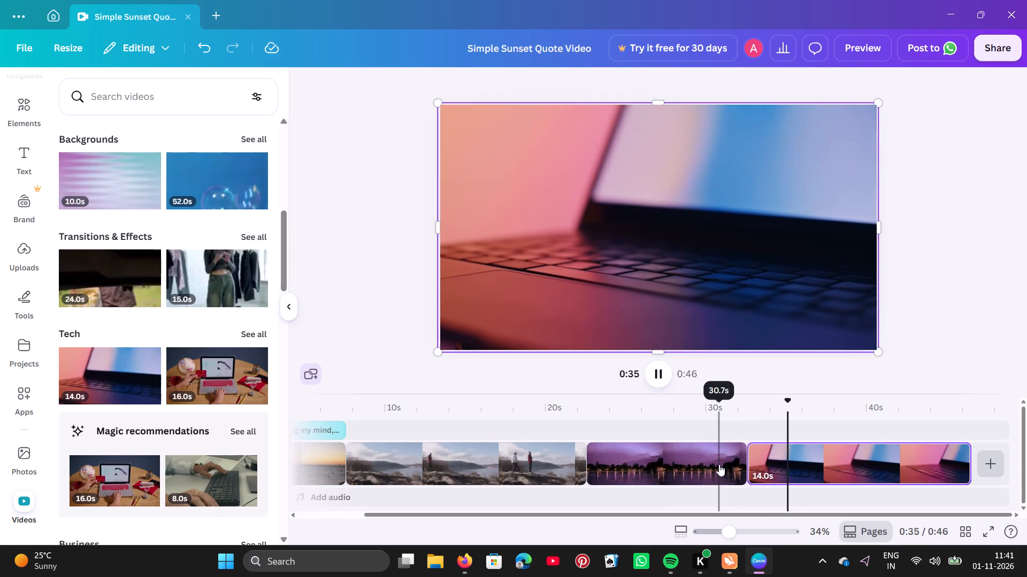
scroll(654, 440, left, 1)
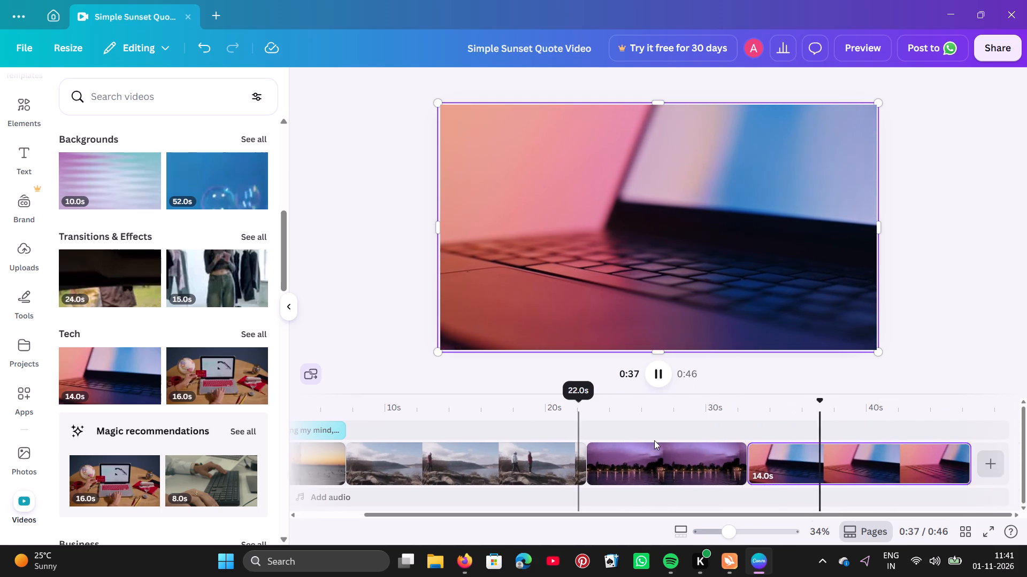
scroll(778, 467, left, 3)
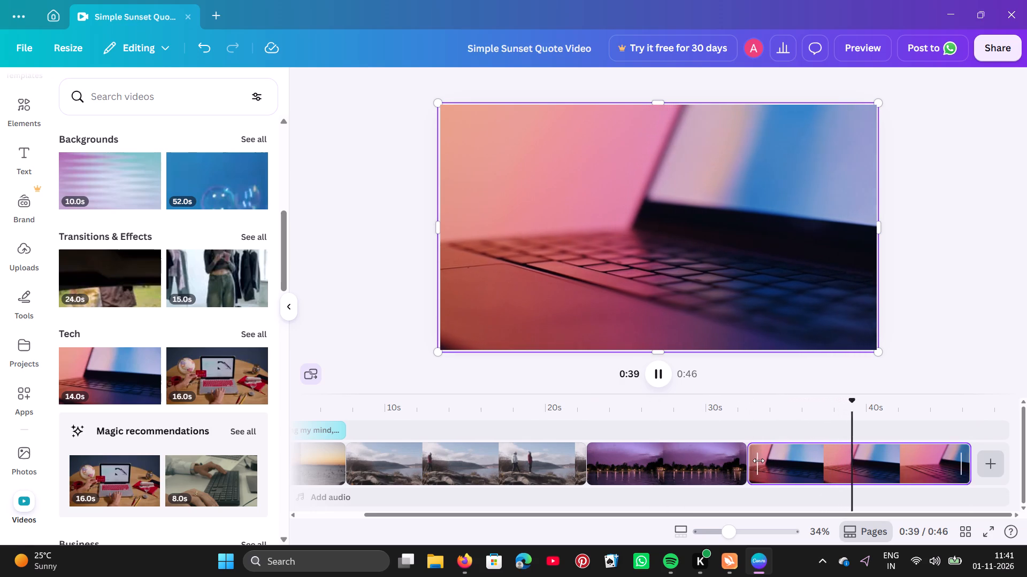
scroll(758, 461, left, 2)
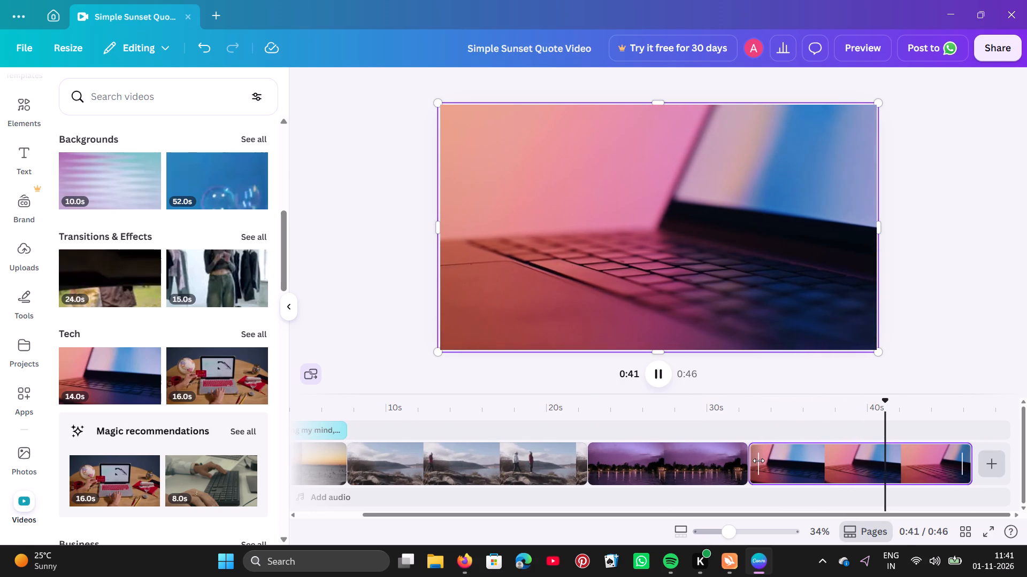
scroll(758, 461, left, 3)
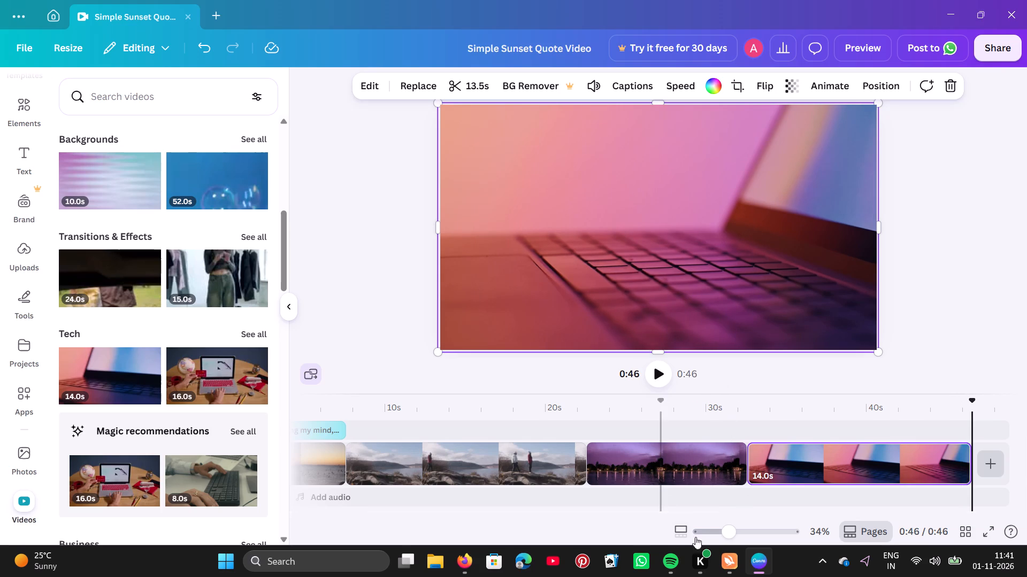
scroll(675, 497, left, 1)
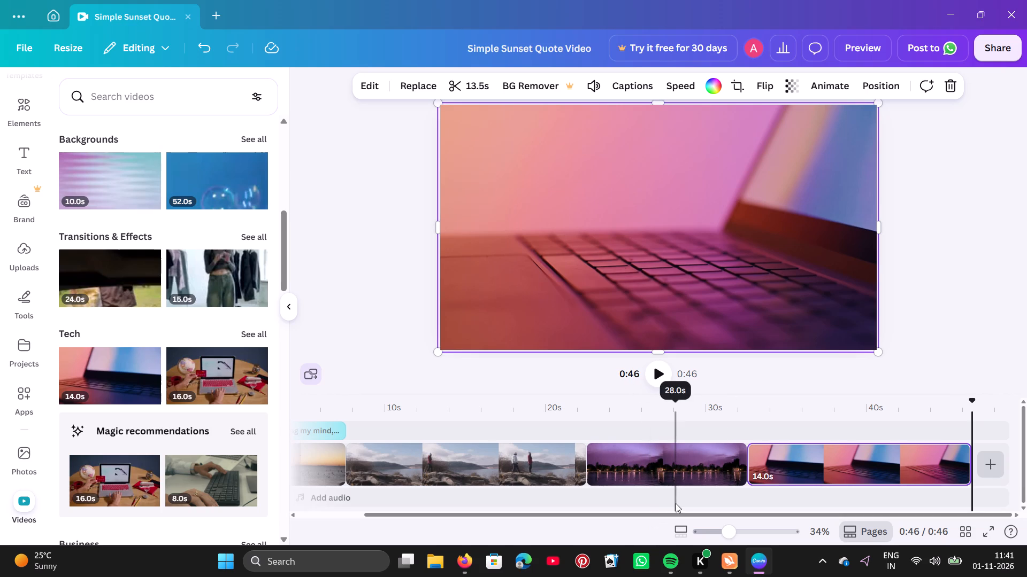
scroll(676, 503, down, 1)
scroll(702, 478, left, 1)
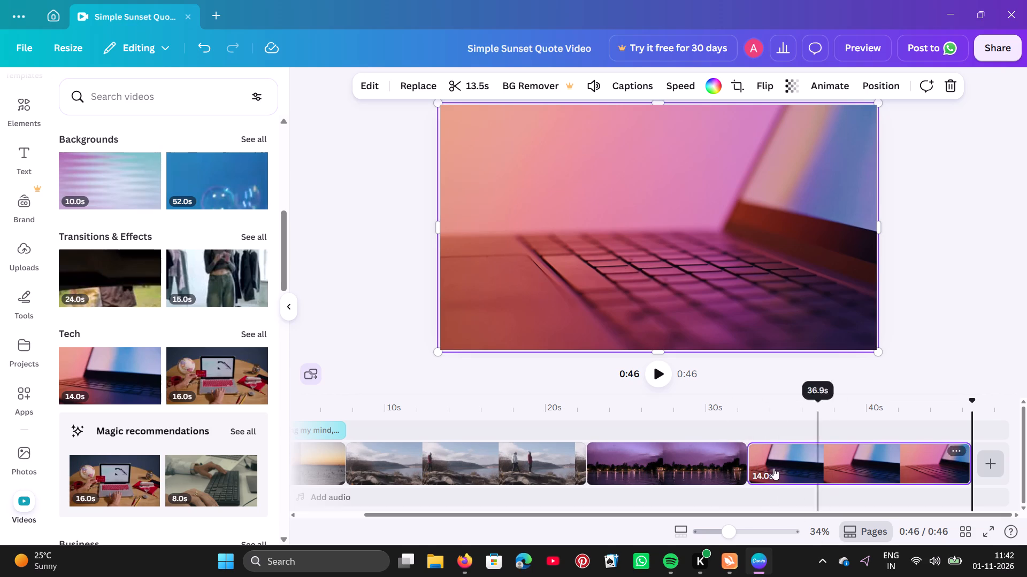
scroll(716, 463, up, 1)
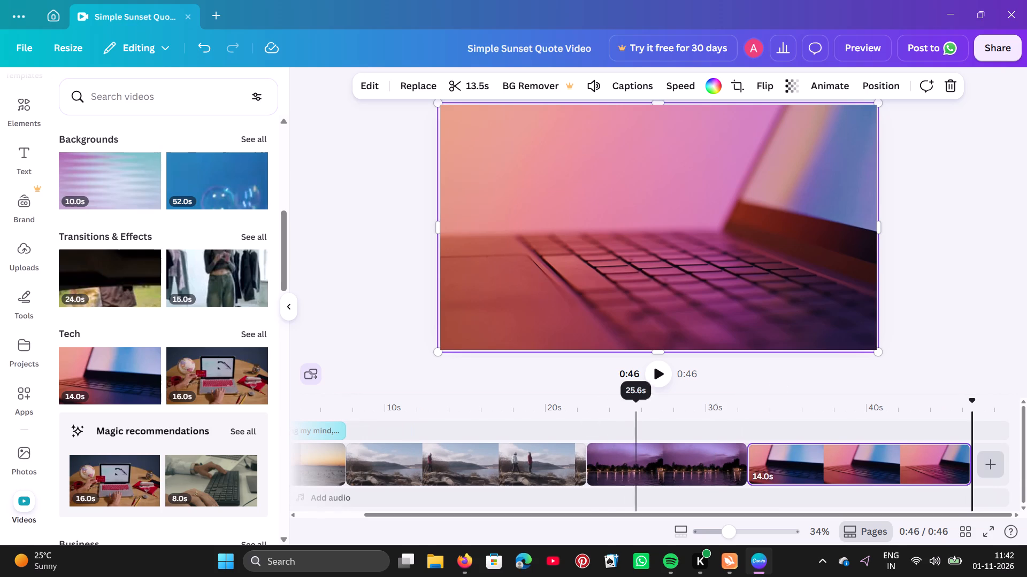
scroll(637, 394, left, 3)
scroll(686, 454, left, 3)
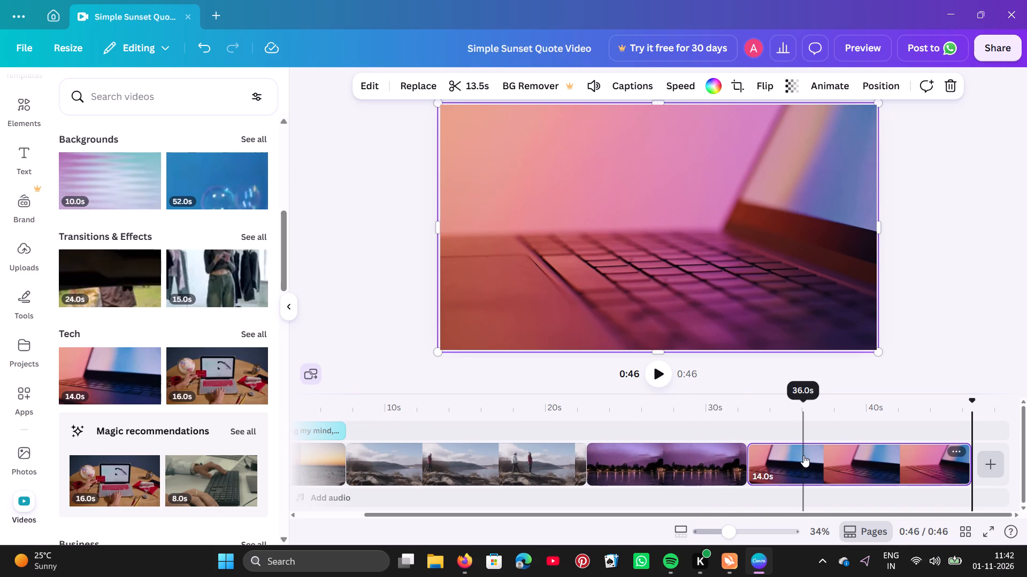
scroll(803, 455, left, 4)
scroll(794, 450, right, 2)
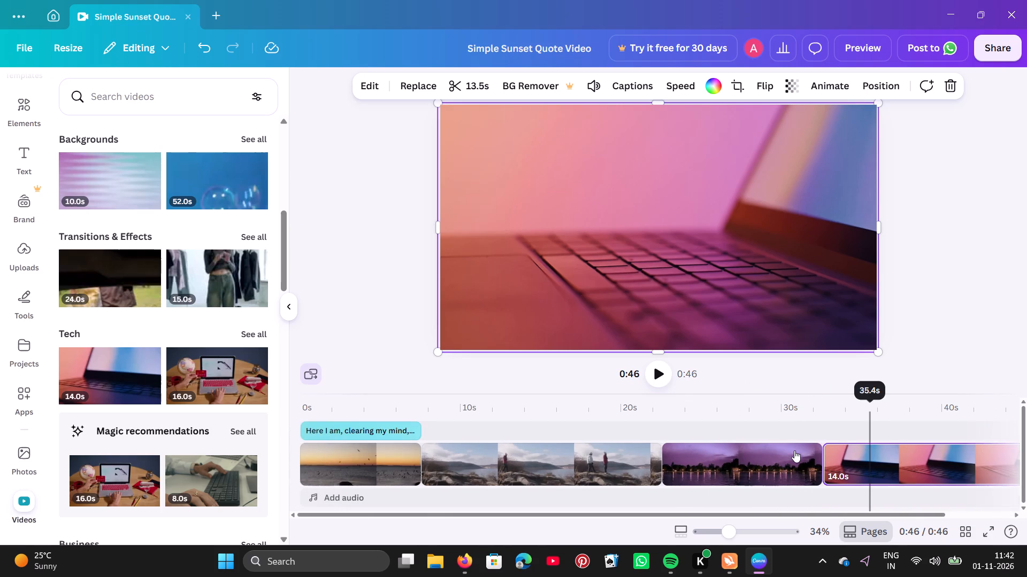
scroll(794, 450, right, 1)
Replay the video until the sunset quote text shows and move its text box to the centre of the frame.
click(652, 372)
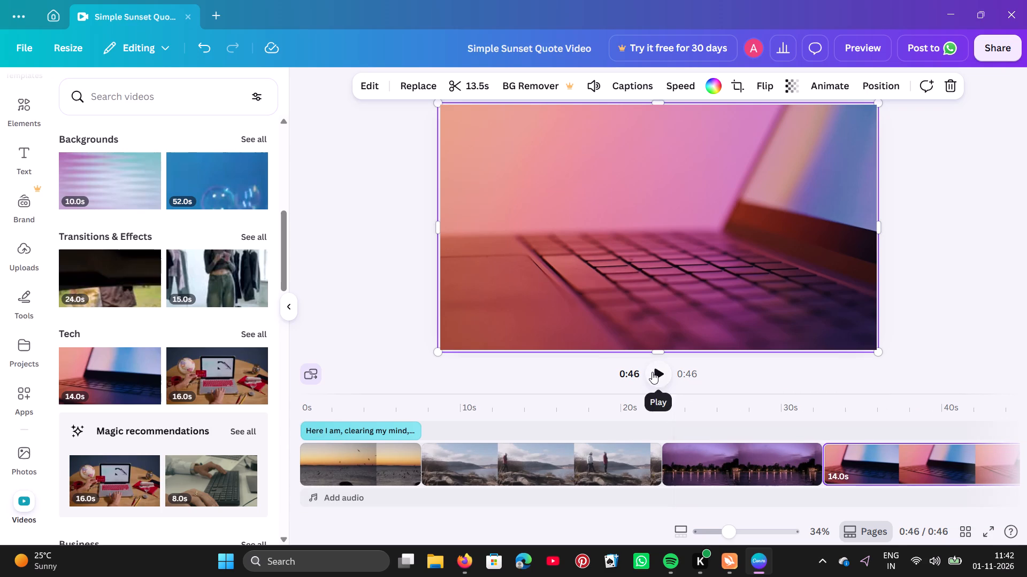
right_drag(655, 348, 665, 306)
click(514, 147)
click(514, 147)
drag(514, 147, 654, 205)
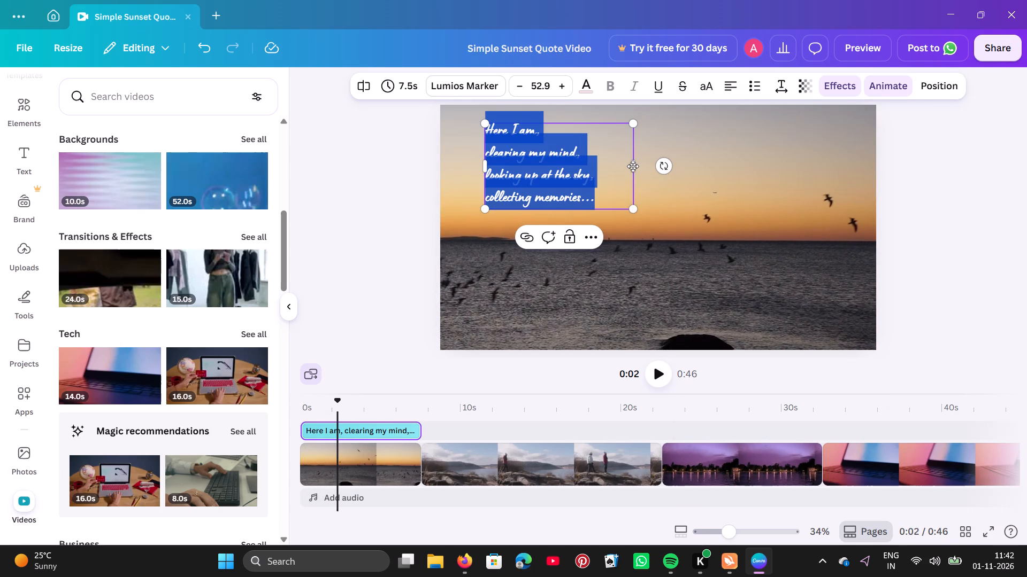
drag(633, 166, 731, 225)
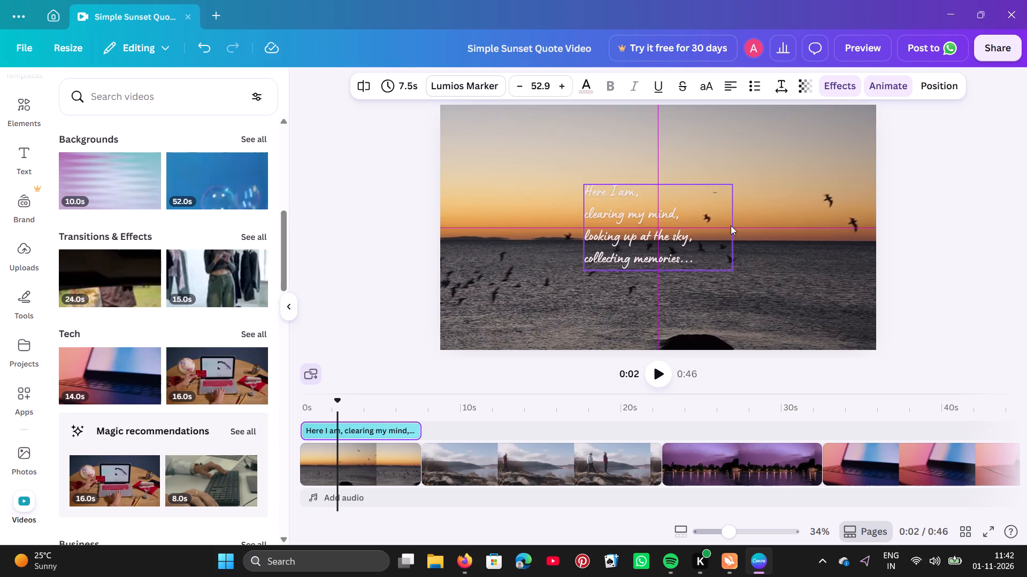
Widen the quote text box on both sides to about 1,520 wide, keeping its four lines.
drag(731, 225, 733, 224)
click(733, 224)
drag(733, 224, 766, 215)
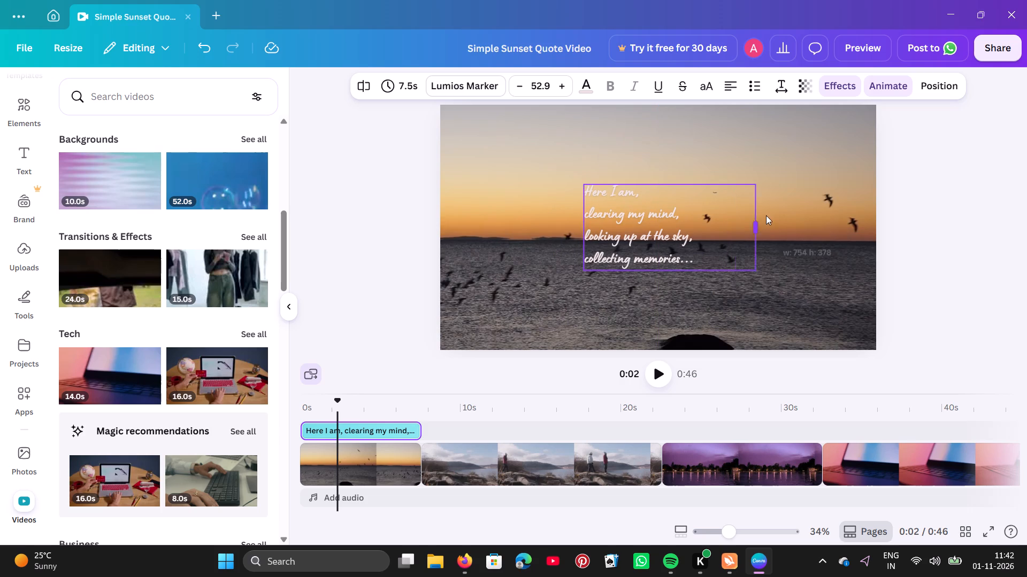
drag(766, 215, 820, 216)
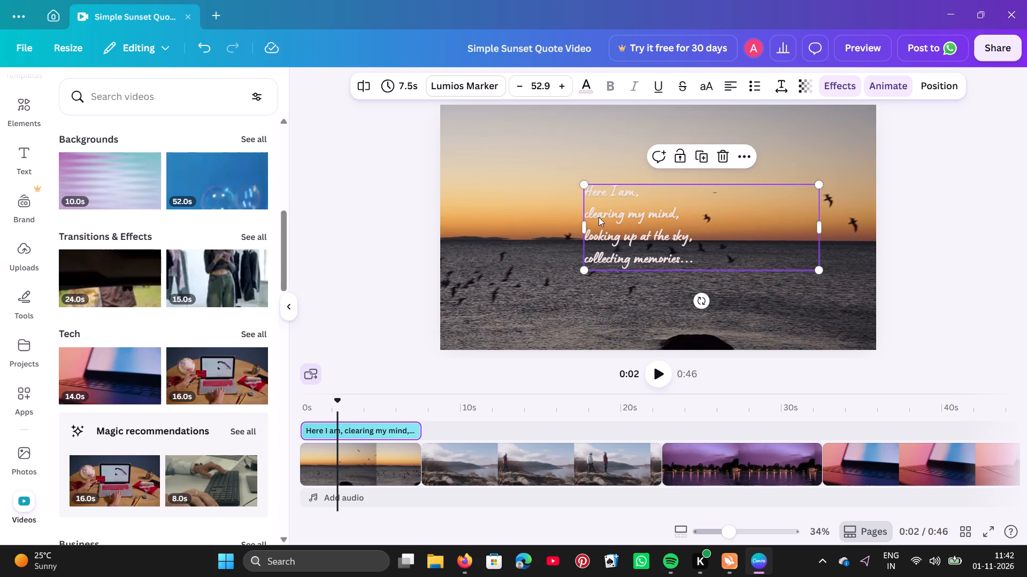
drag(580, 225, 470, 230)
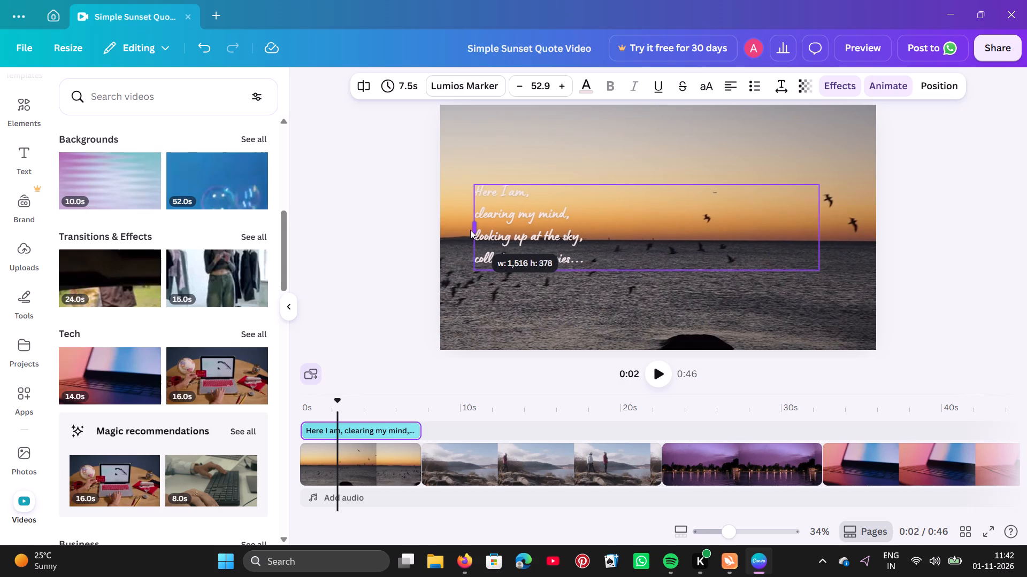
drag(470, 230, 469, 230)
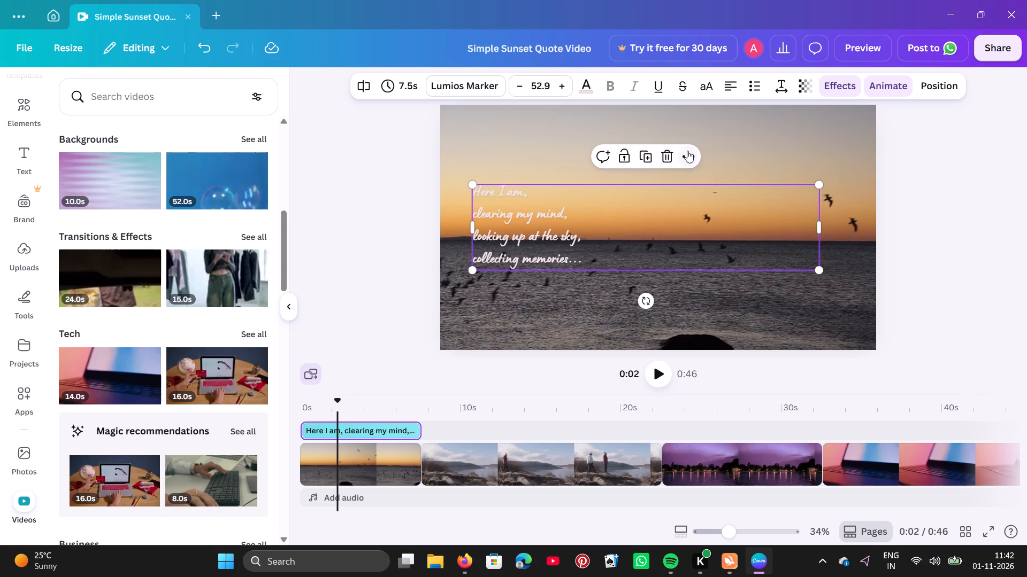
Align the widened quote text box to the horizontal centre of the frame.
click(688, 151)
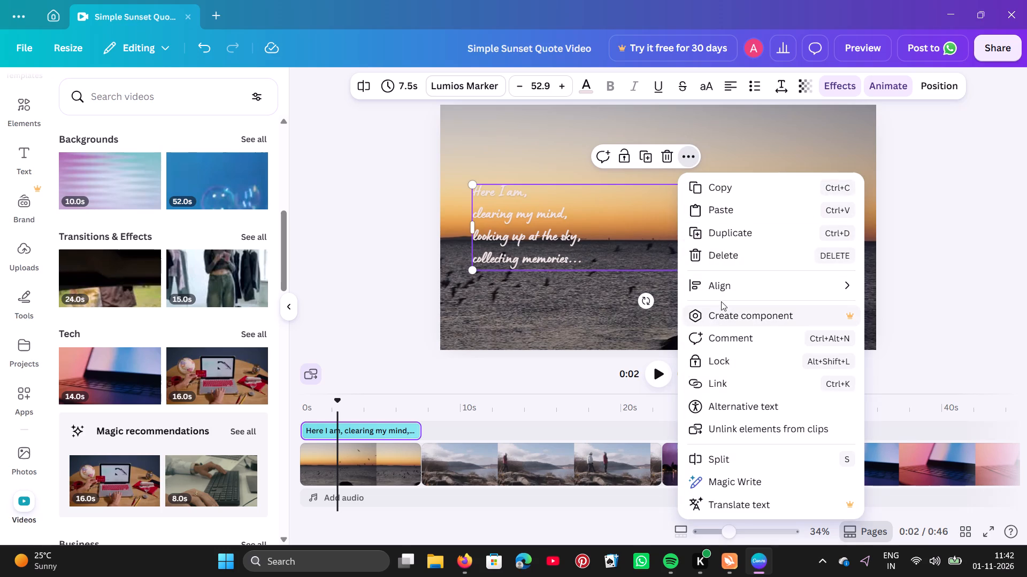
click(723, 285)
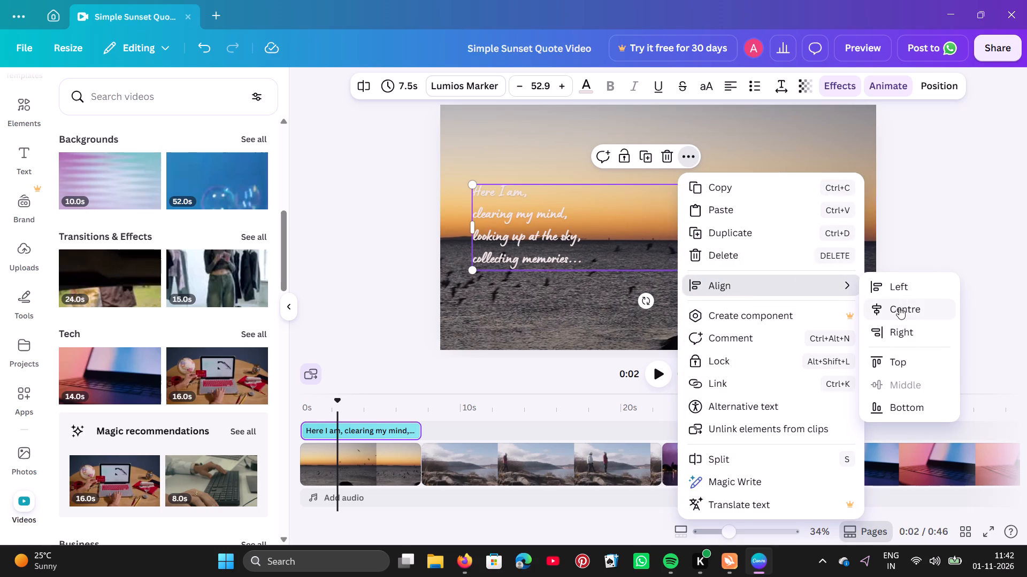
click(899, 307)
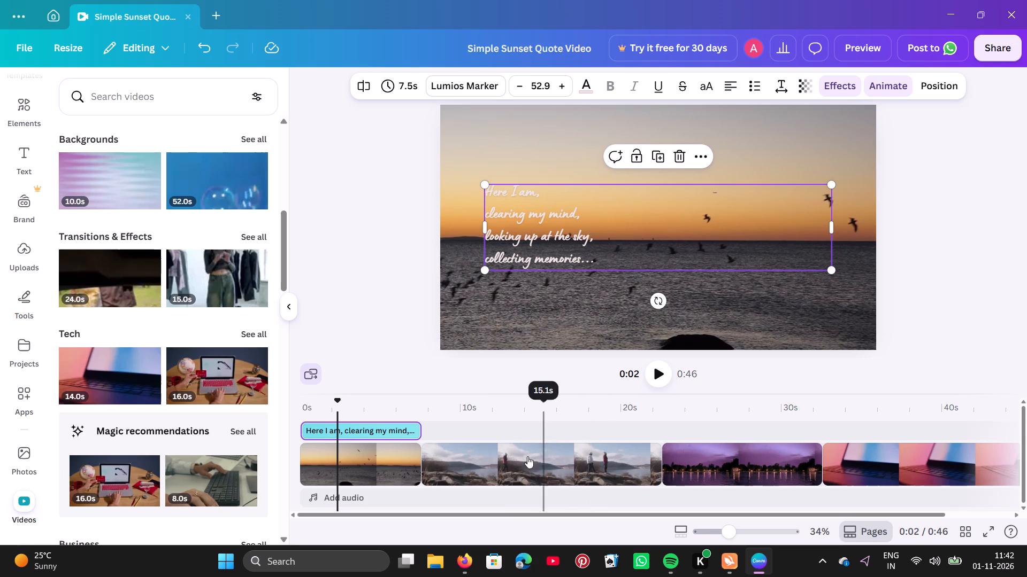
Play the video from the quote text into the lakeside hikers clip to review the pacing.
scroll(492, 469, left, 1)
scroll(499, 476, right, 2)
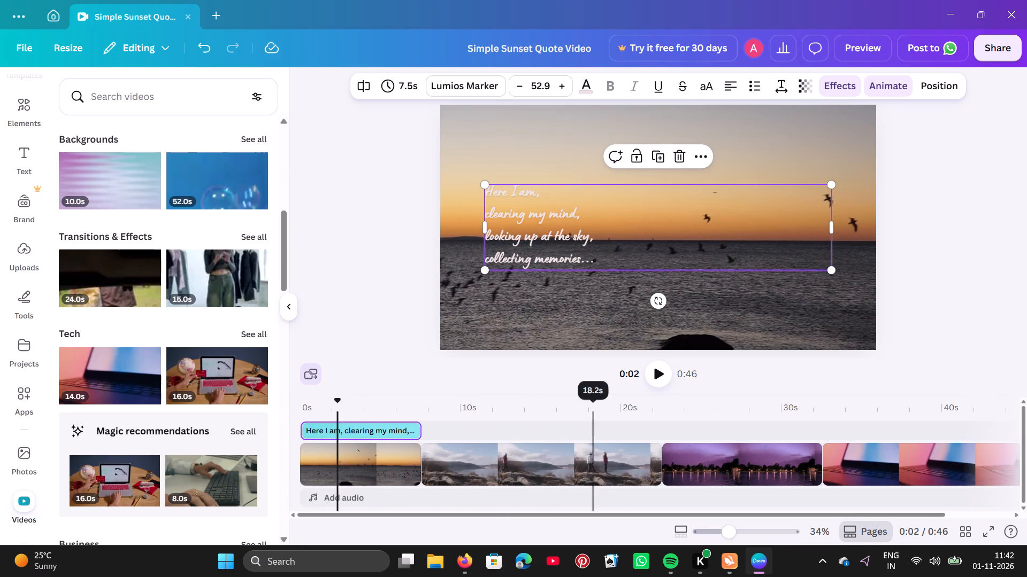
click(667, 374)
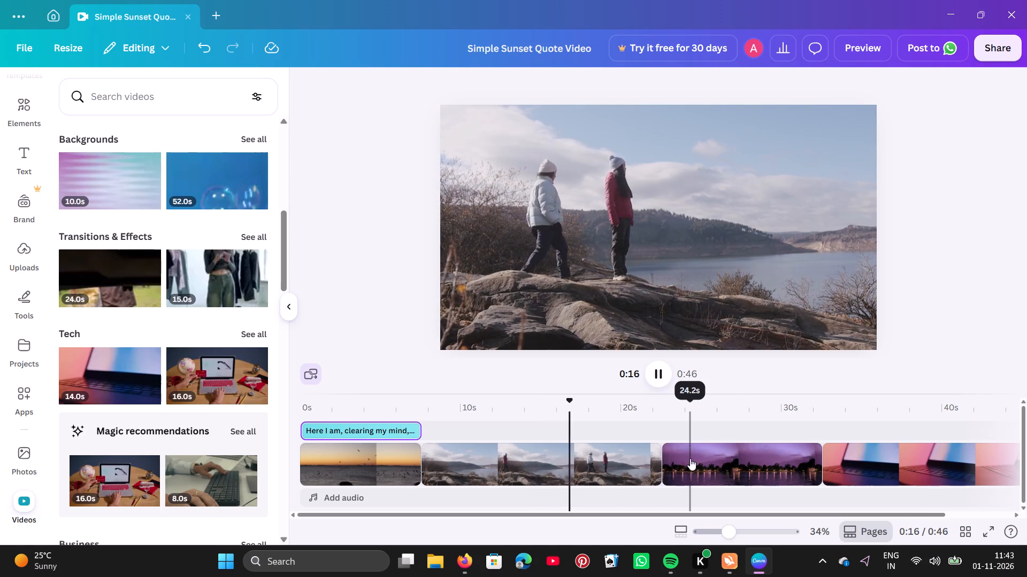
scroll(690, 458, left, 1)
scroll(613, 461, right, 2)
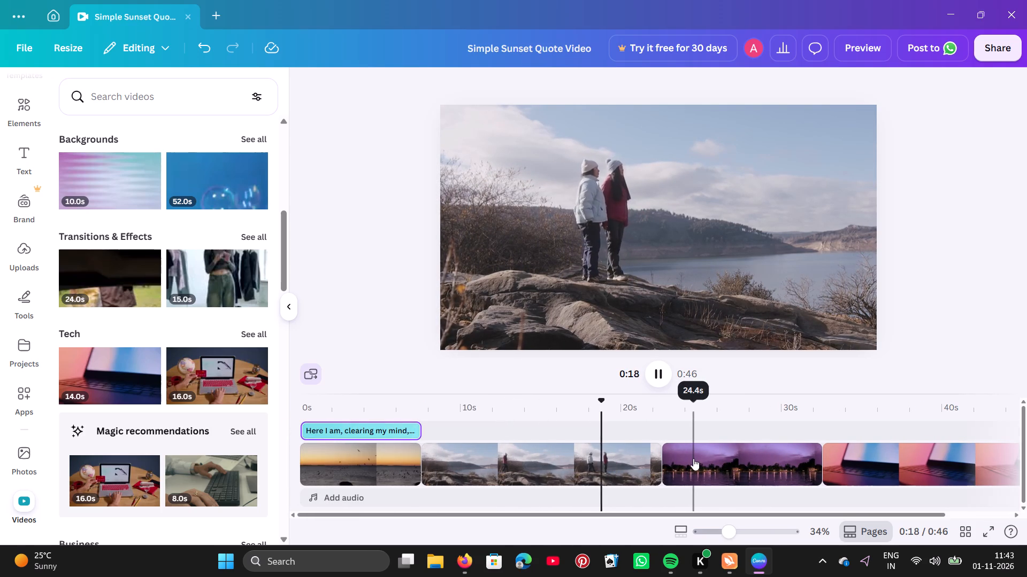
click(693, 458)
Trim the start of the lakeside hikers clip so that it lasts 10.9s.
click(558, 472)
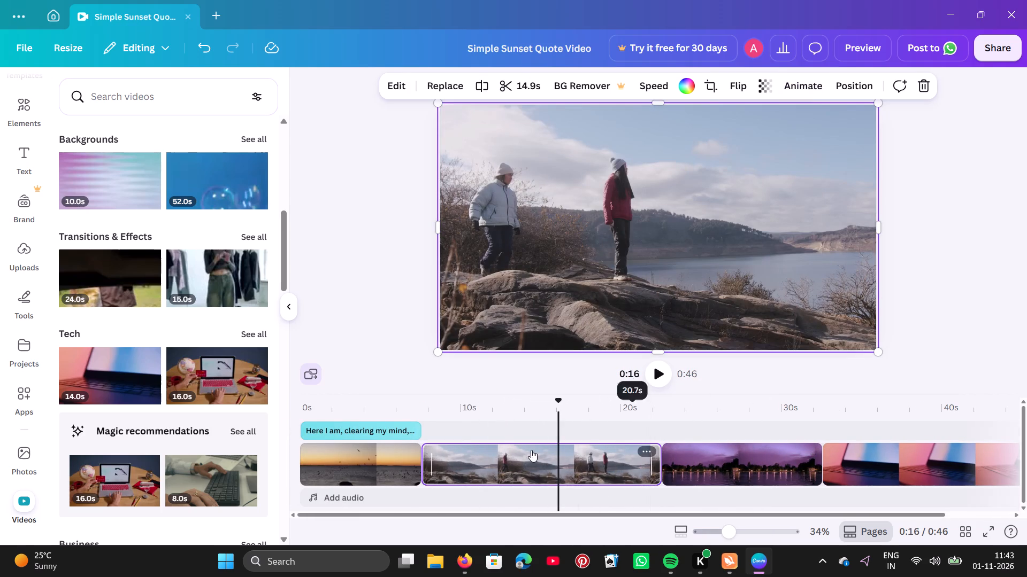
right_drag(432, 454, 455, 460)
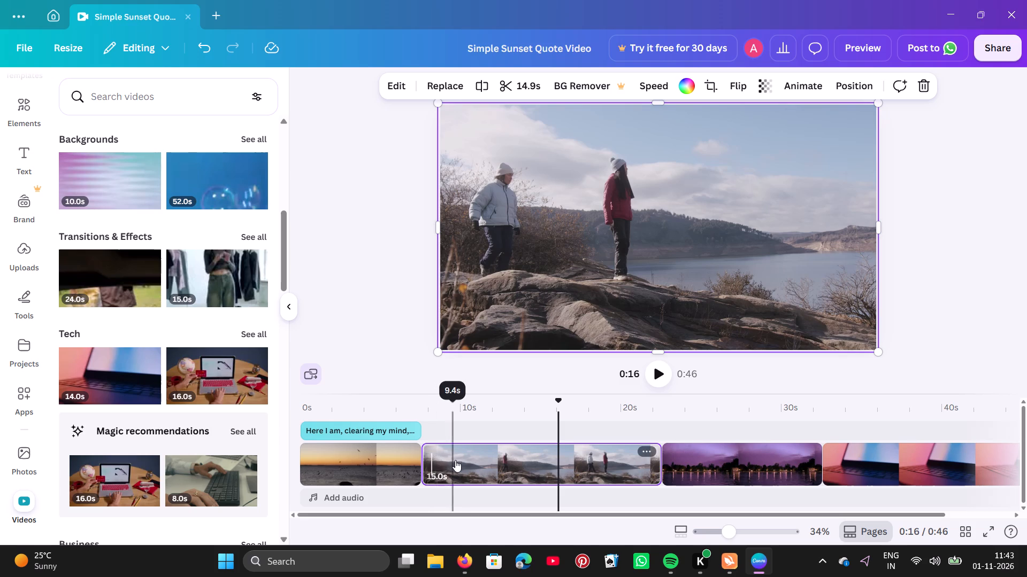
right_drag(455, 460, 461, 461)
click(425, 464)
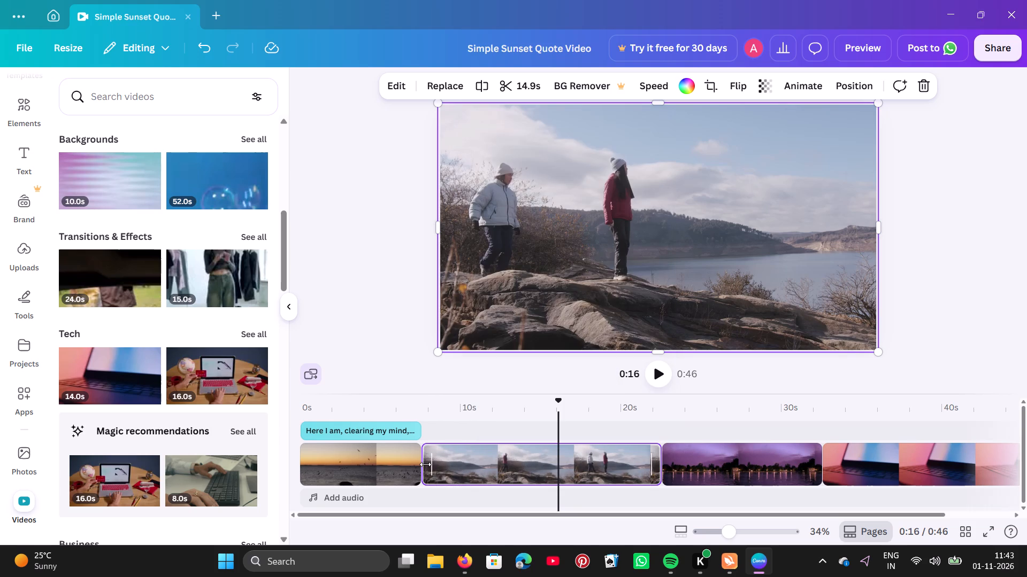
drag(431, 465, 495, 470)
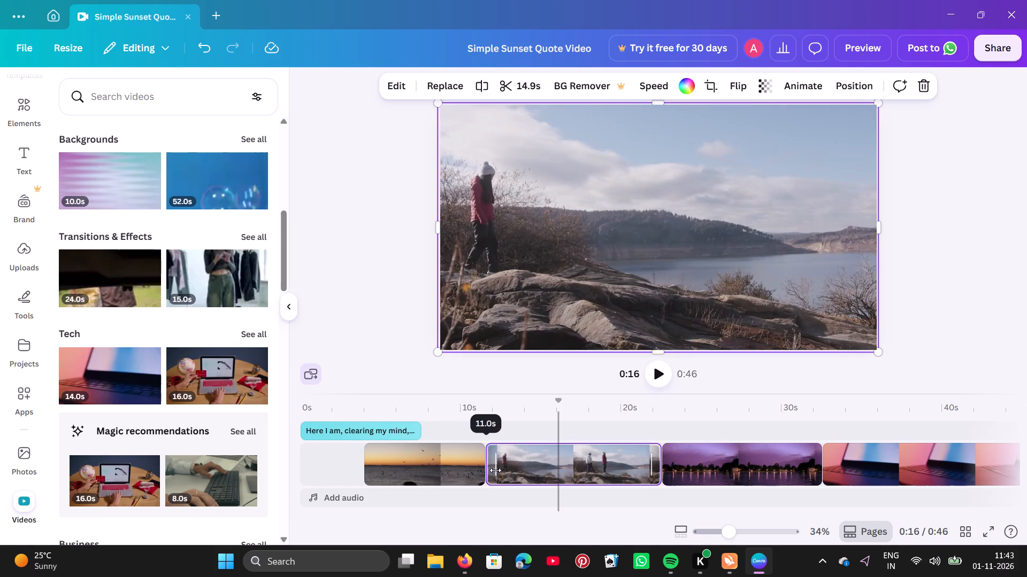
drag(495, 470, 496, 470)
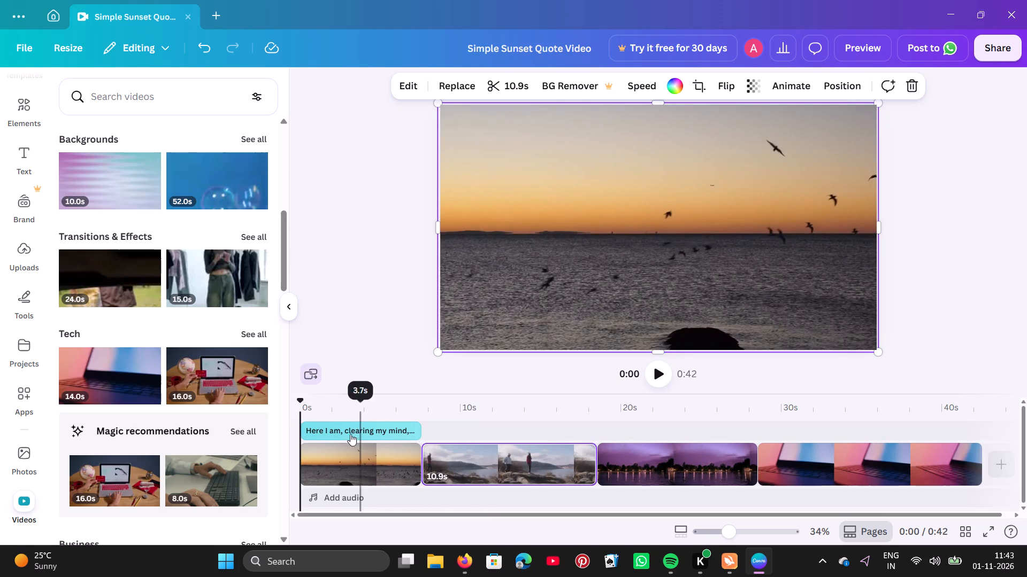
Play the video from about 0:01 through the trimmed hikers clip to check the cut.
click(320, 409)
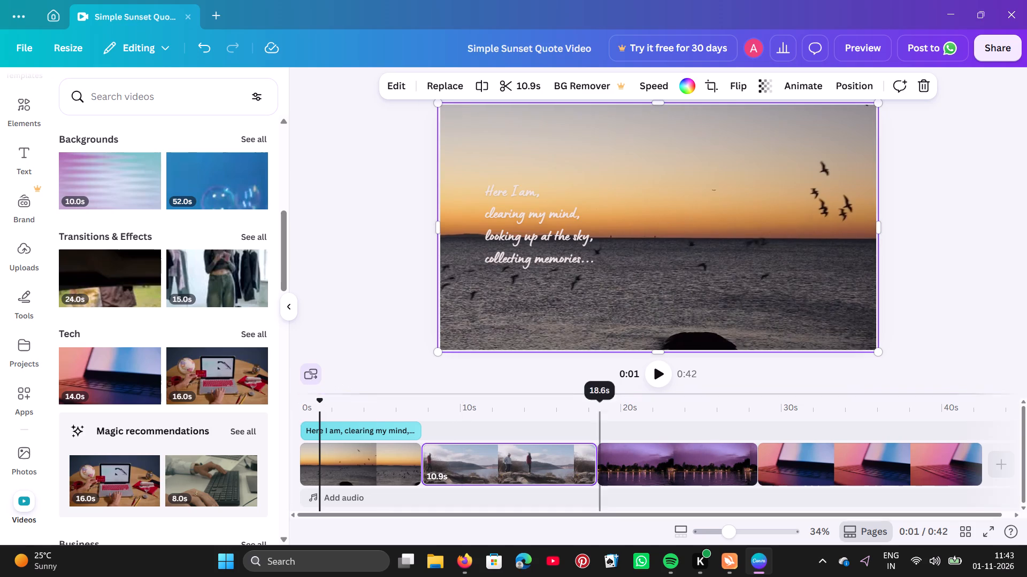
click(657, 378)
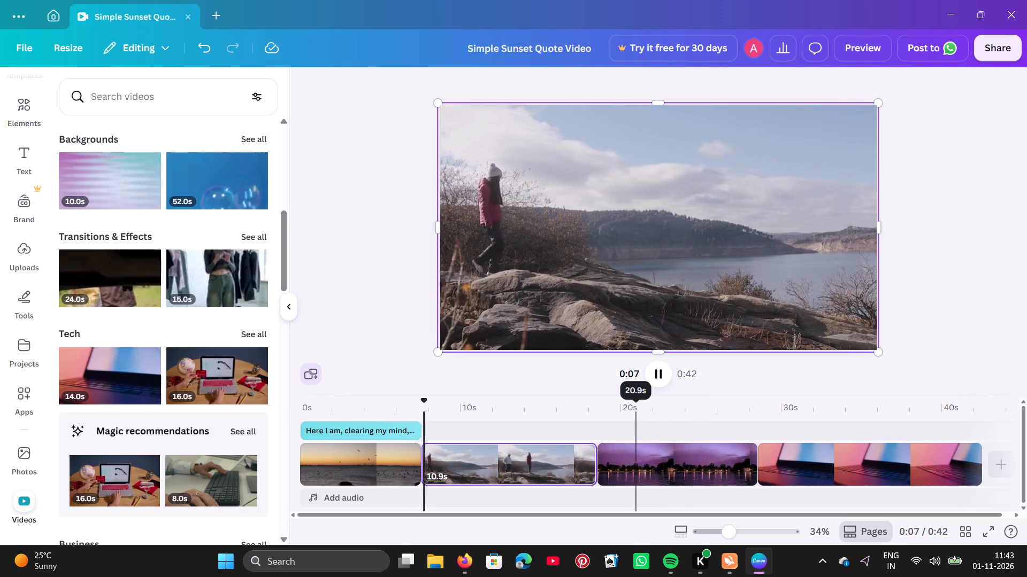
scroll(633, 409, left, 1)
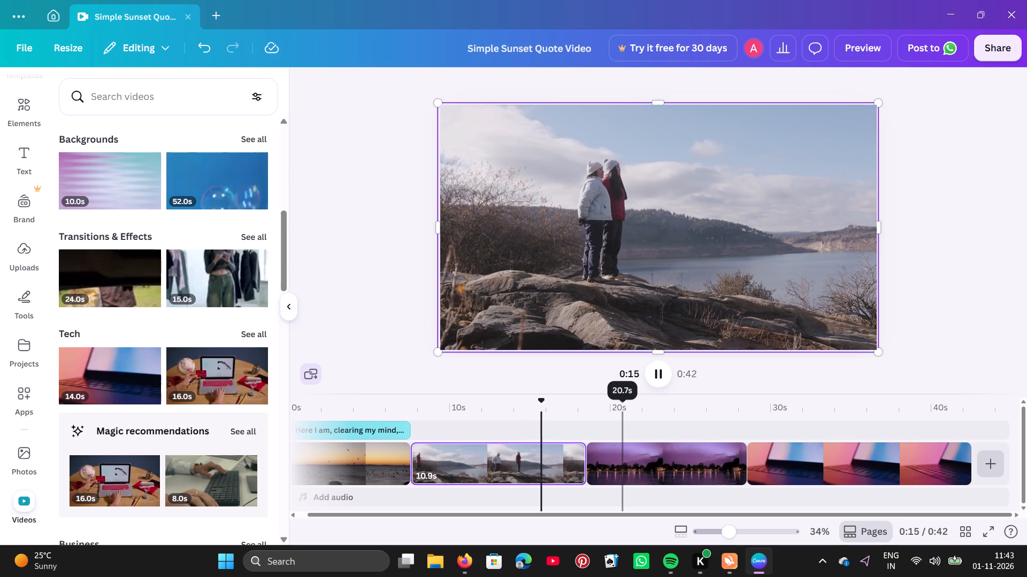
Delete the purple evening lake clip and the laptop keyboard clip from the timeline.
click(709, 459)
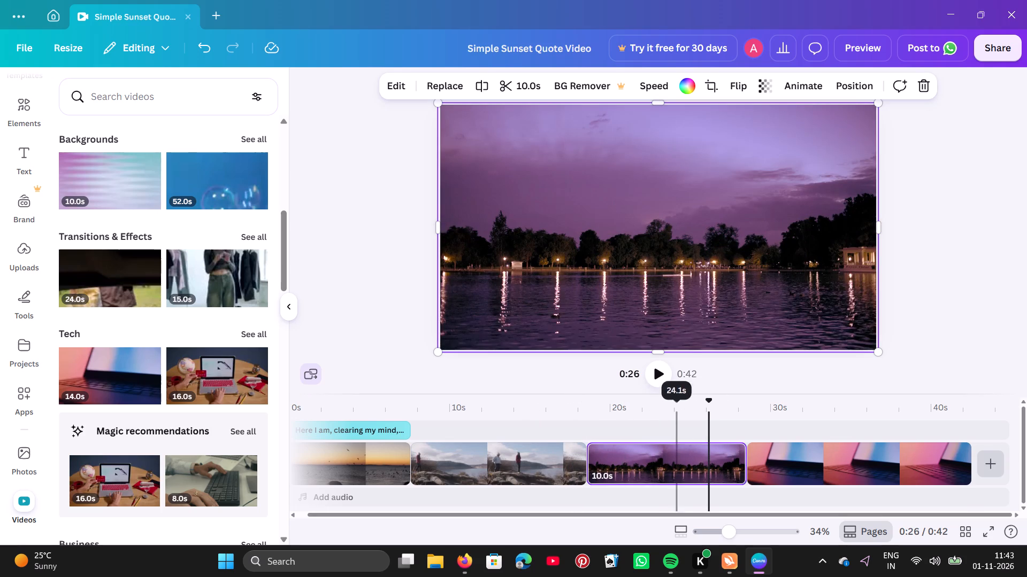
key(BackSpace)
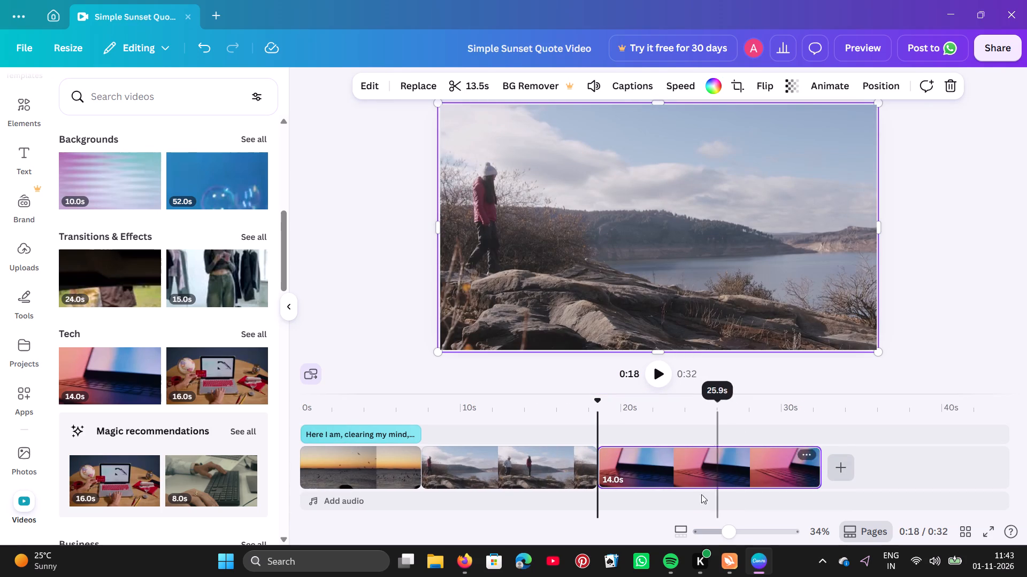
click(683, 472)
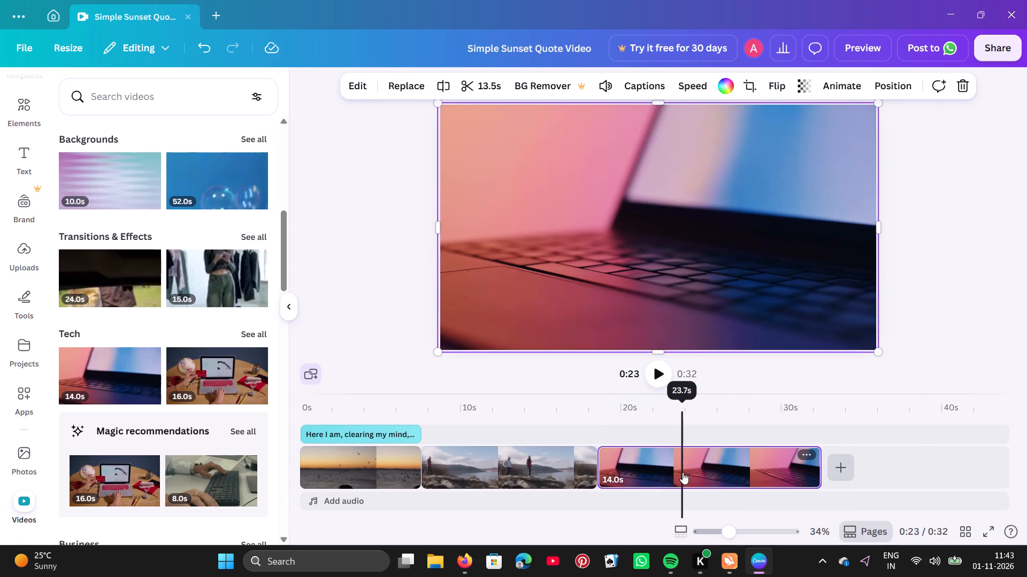
key(BackSpace)
Append the 13.0s sunset clip with trees and houses from the Timelapse stock videos after the hikers clip.
scroll(242, 270, up, 2)
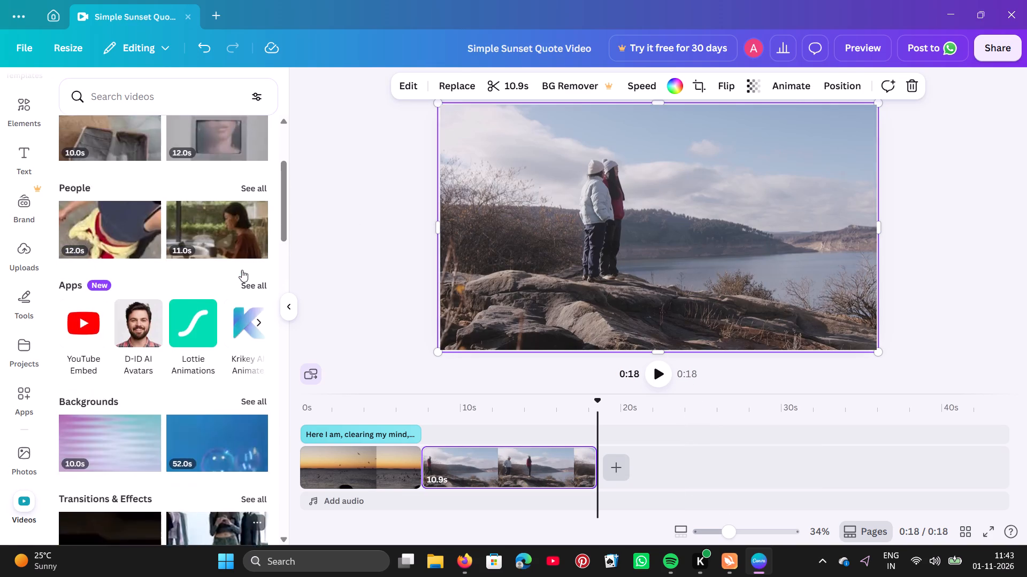
scroll(242, 270, up, 3)
scroll(173, 189, up, 2)
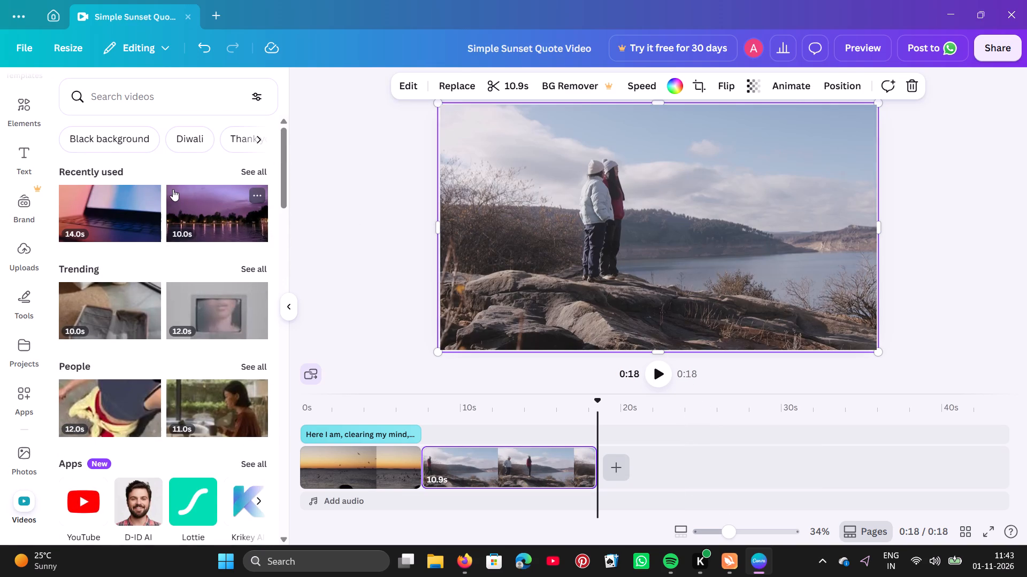
scroll(173, 189, up, 6)
click(511, 482)
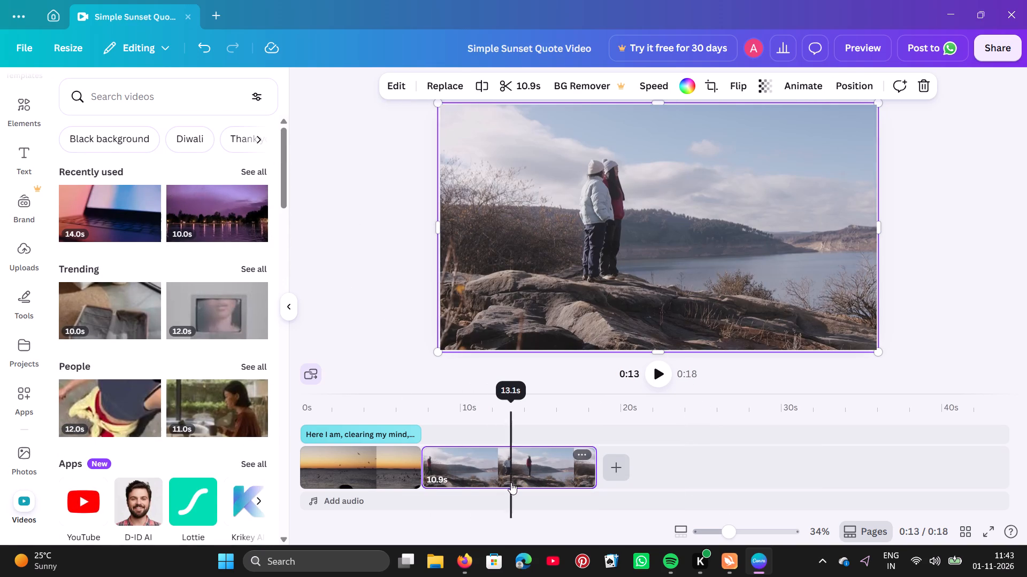
click(623, 468)
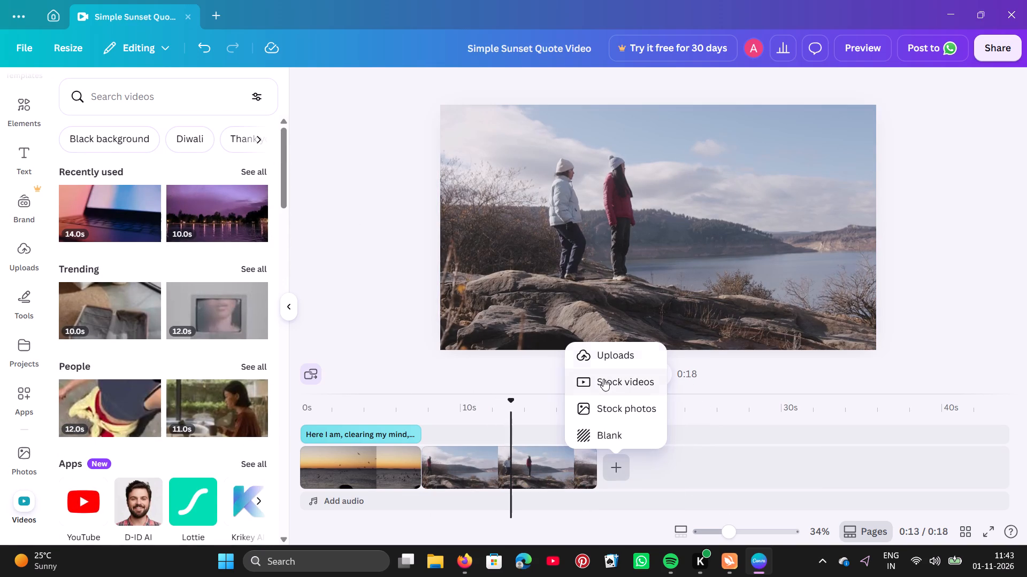
click(603, 379)
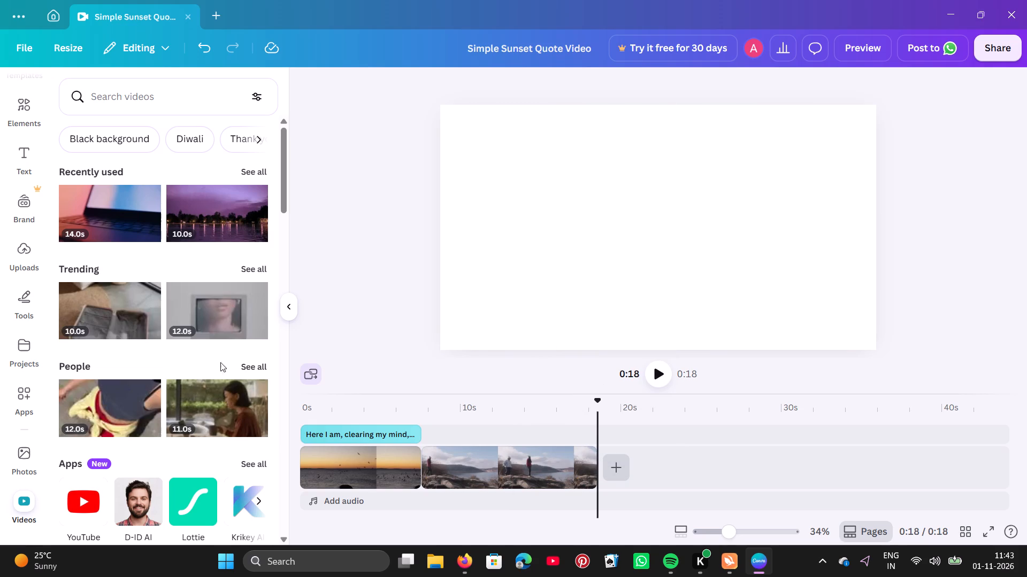
scroll(121, 339, down, 5)
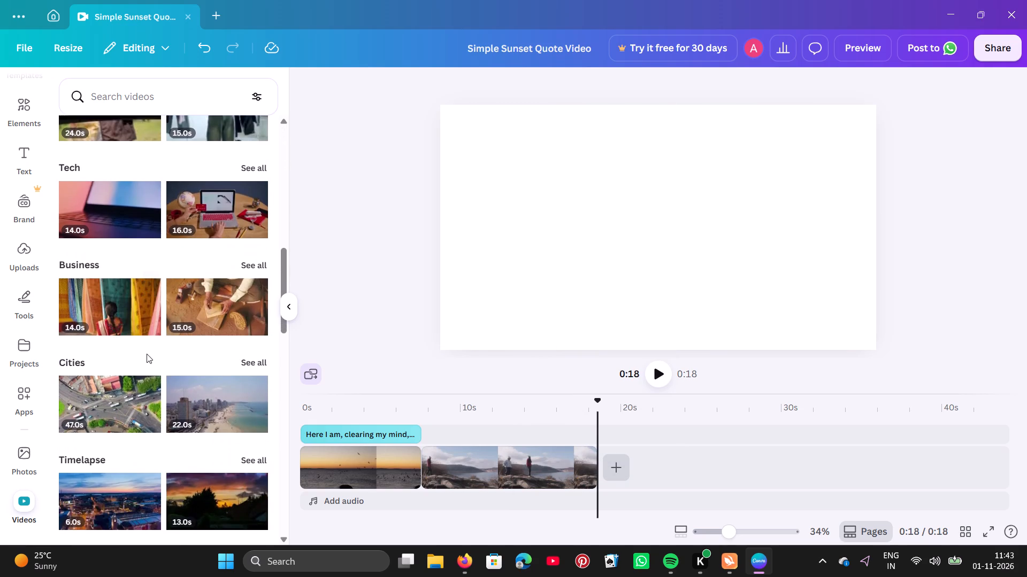
scroll(147, 354, down, 3)
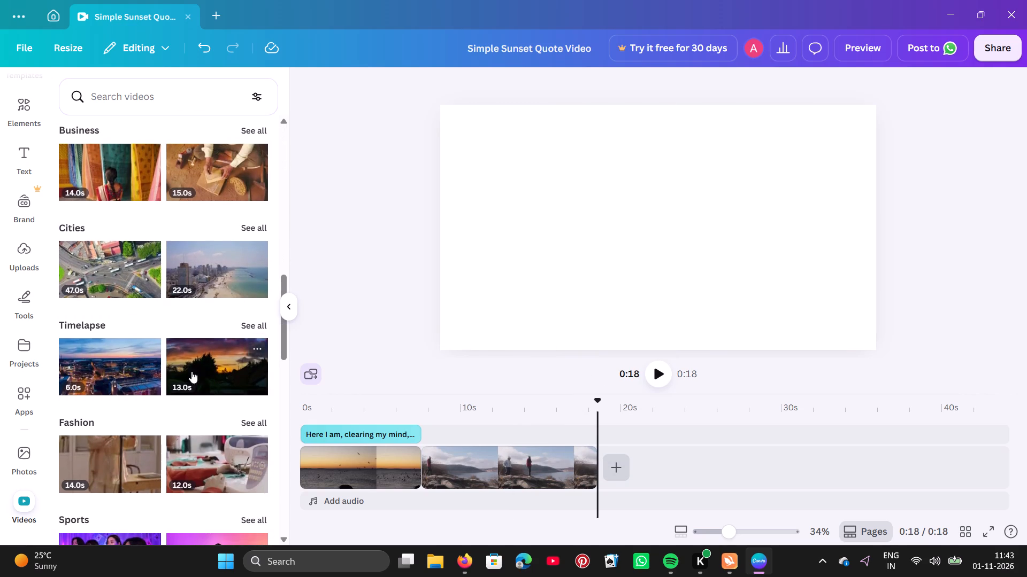
click(236, 374)
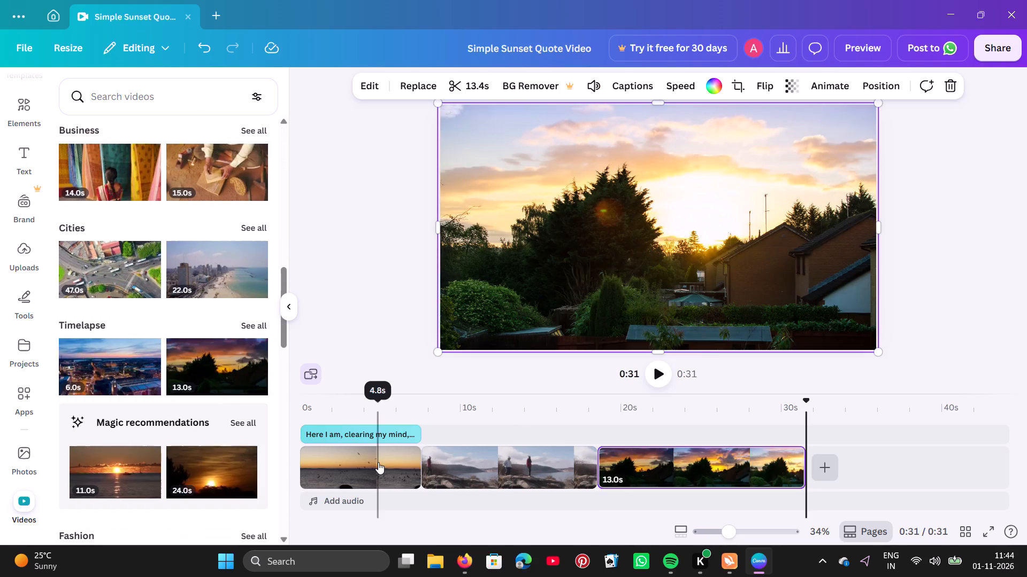
Play the video from about 0:01 into the timelapse clip, and check frames of the hikers and opening sunset clips.
click(329, 445)
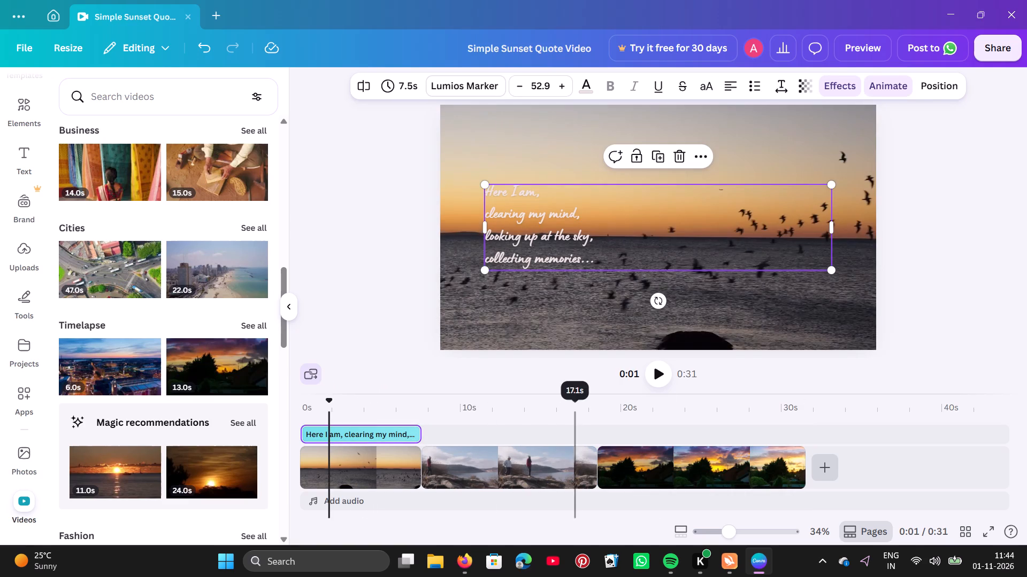
click(660, 371)
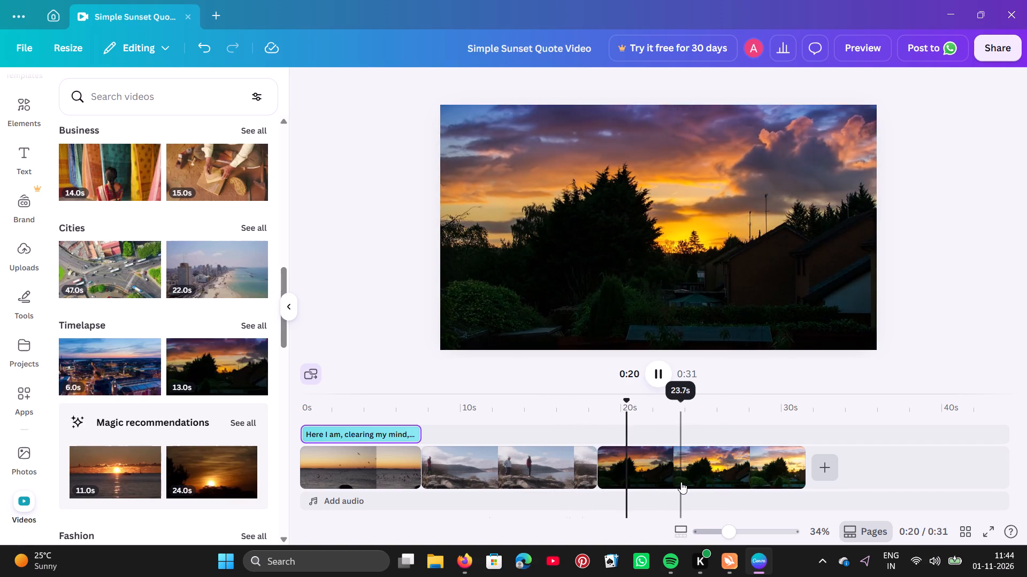
click(681, 482)
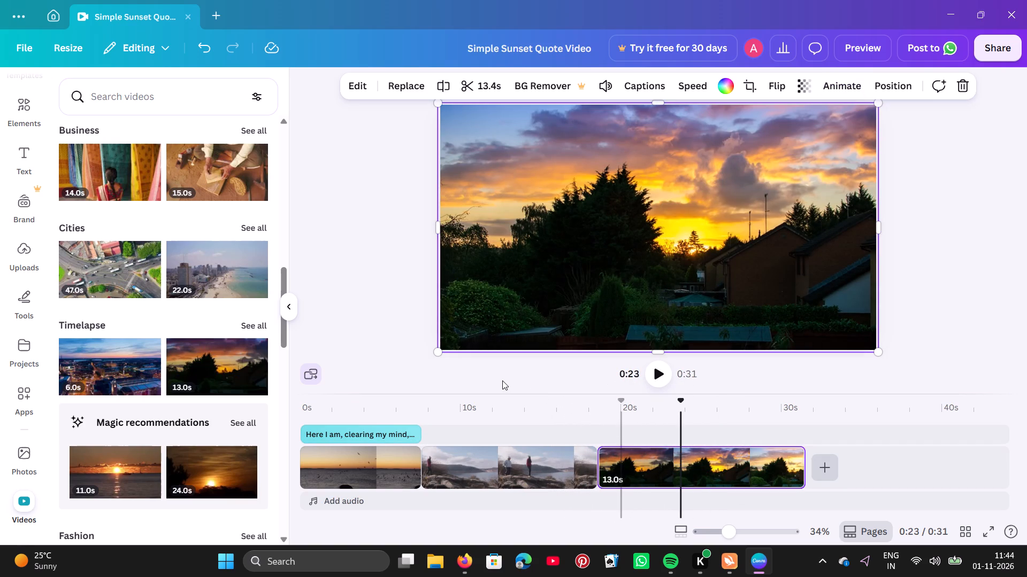
click(506, 445)
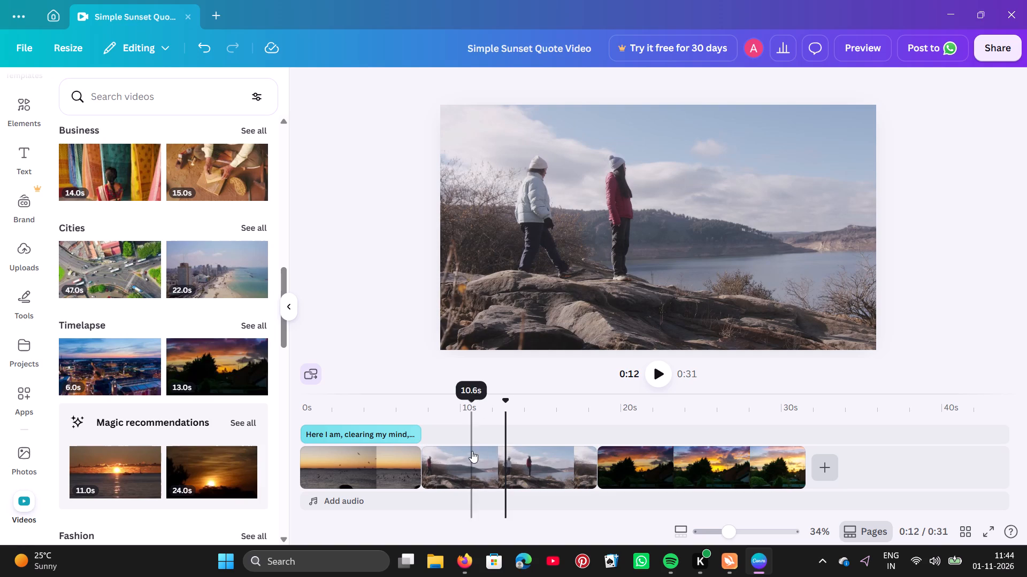
click(390, 461)
click(461, 457)
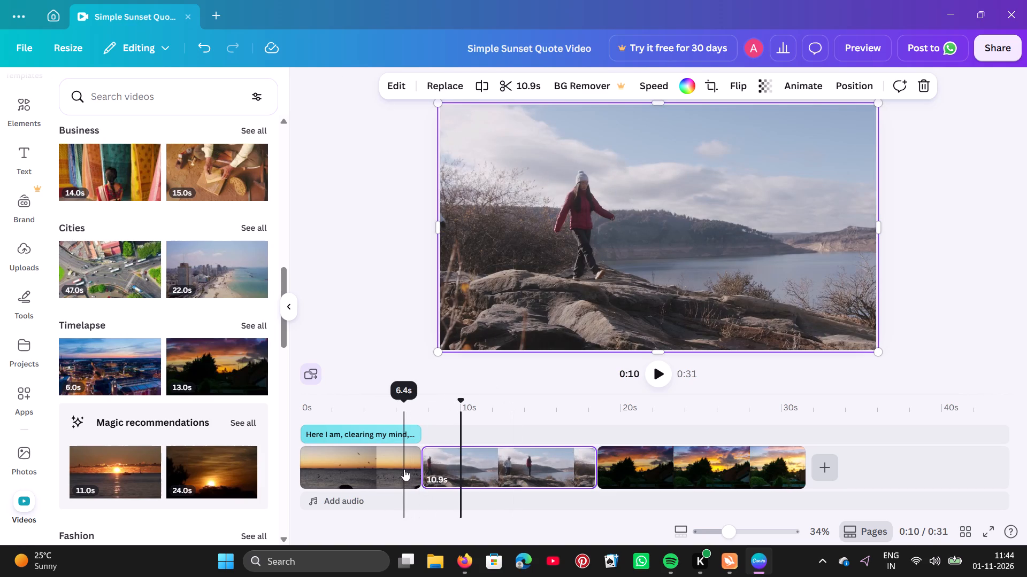
click(388, 467)
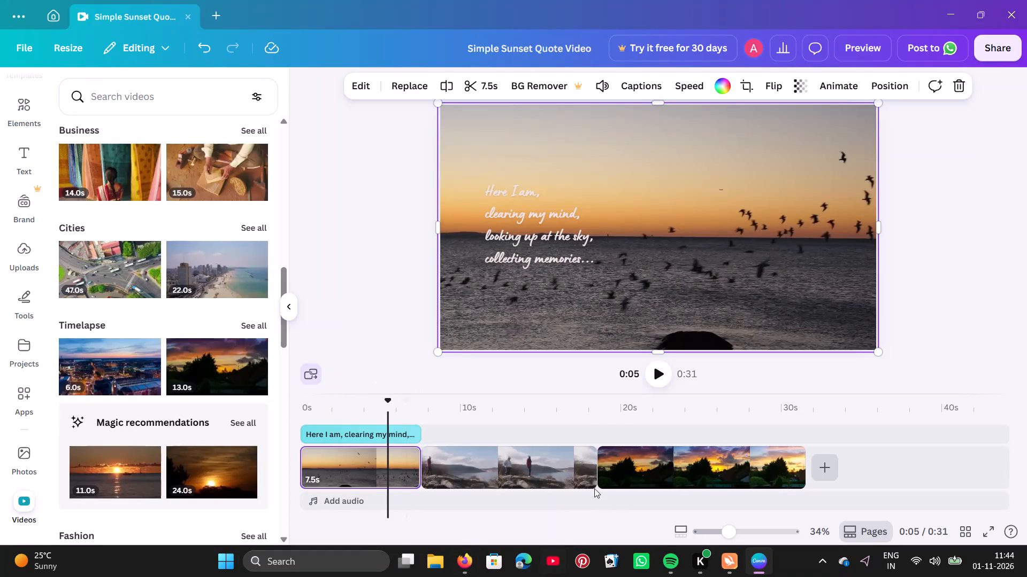
Play the timelapse clip from about 0:19, and check frames of the hikers and opening sunset clips.
click(620, 439)
click(580, 375)
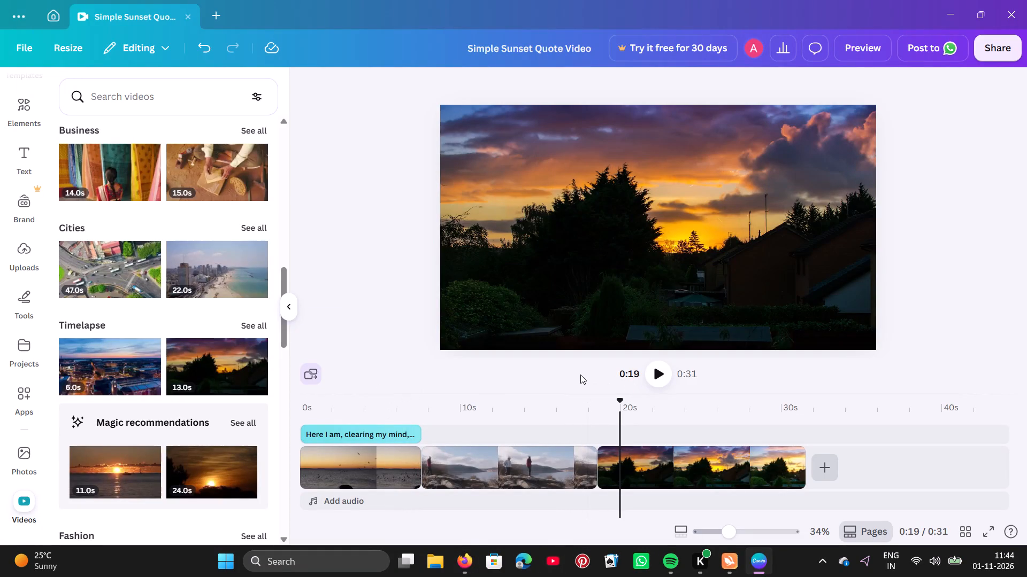
click(657, 382)
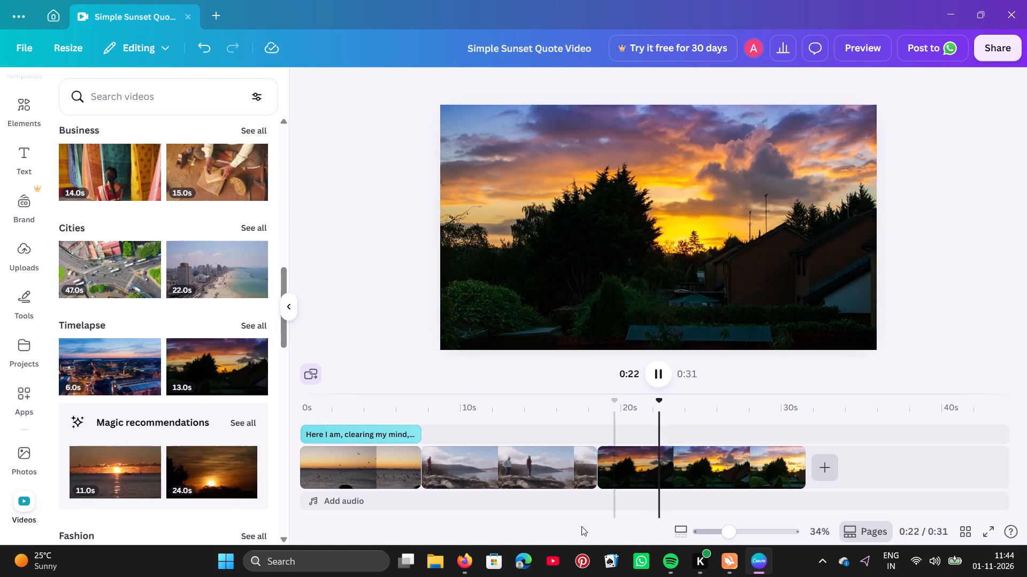
click(515, 488)
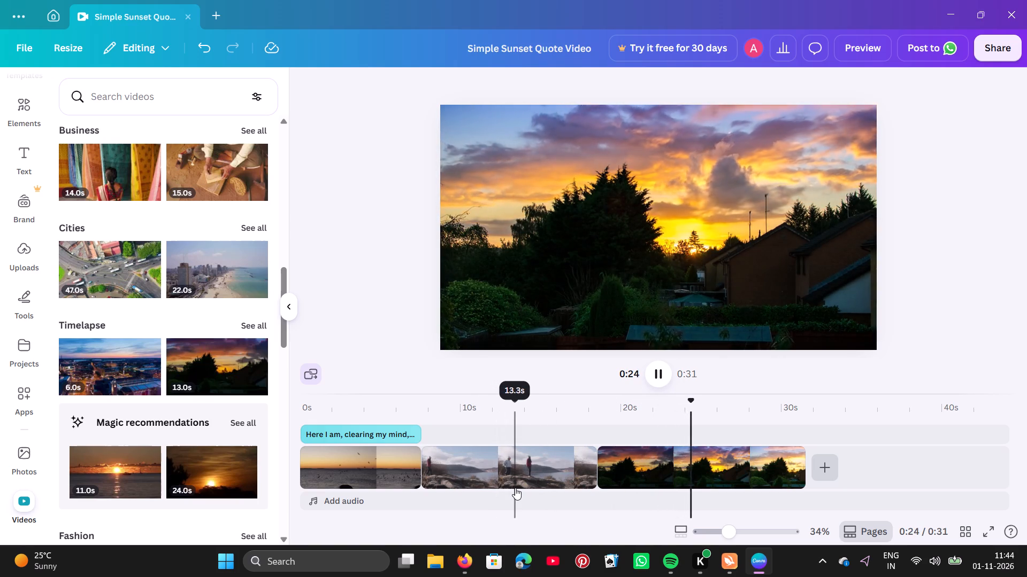
click(489, 456)
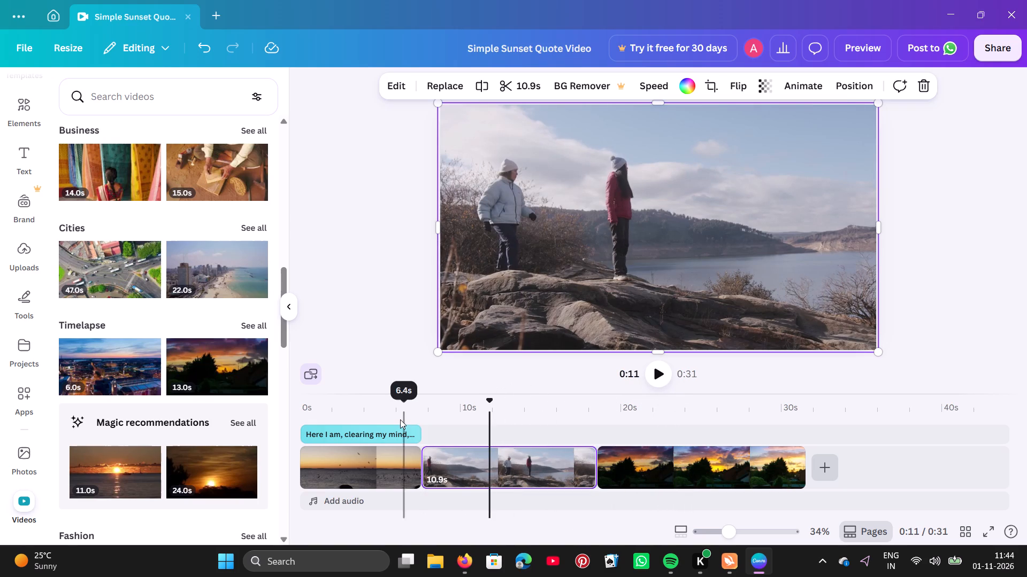
click(400, 419)
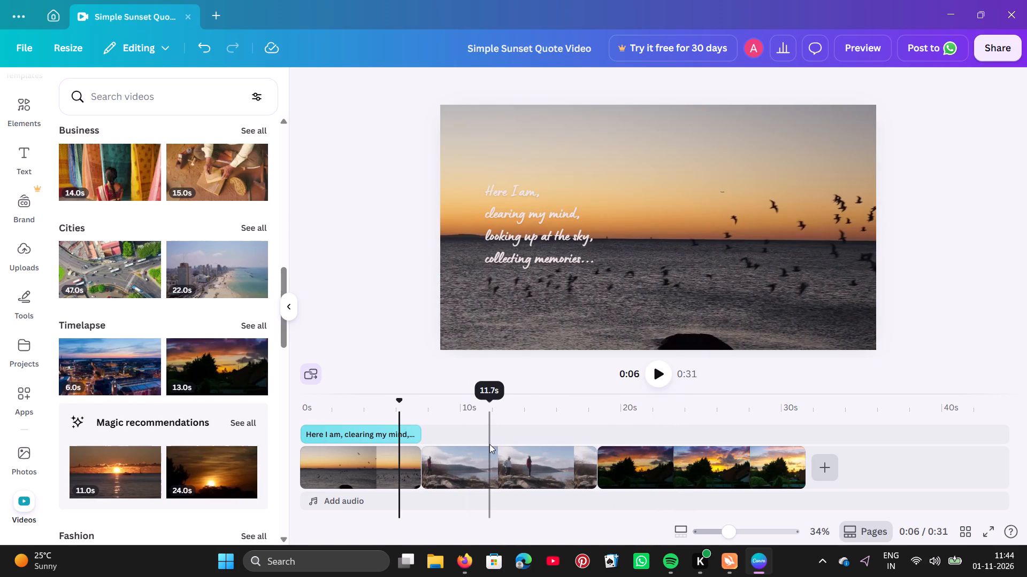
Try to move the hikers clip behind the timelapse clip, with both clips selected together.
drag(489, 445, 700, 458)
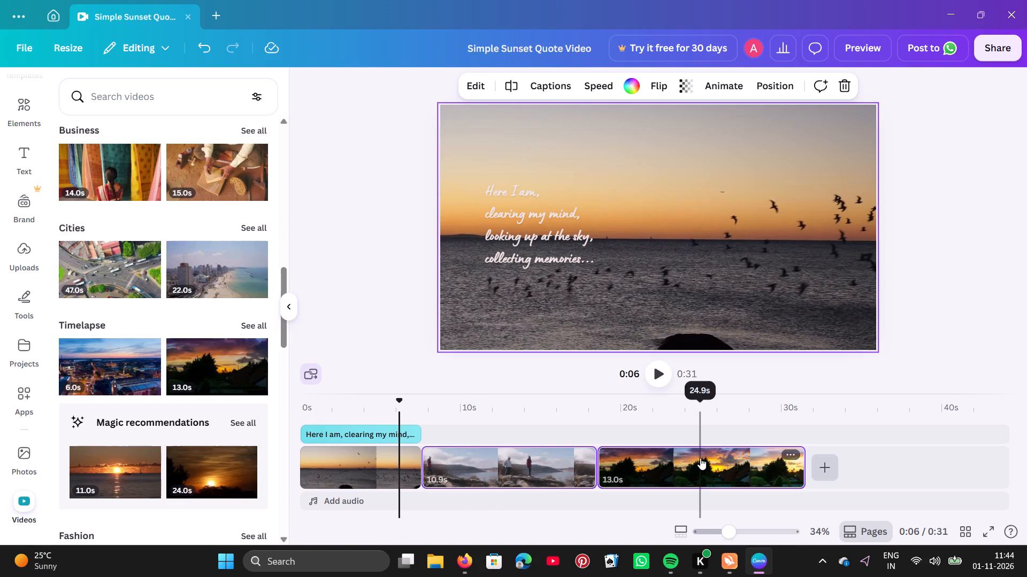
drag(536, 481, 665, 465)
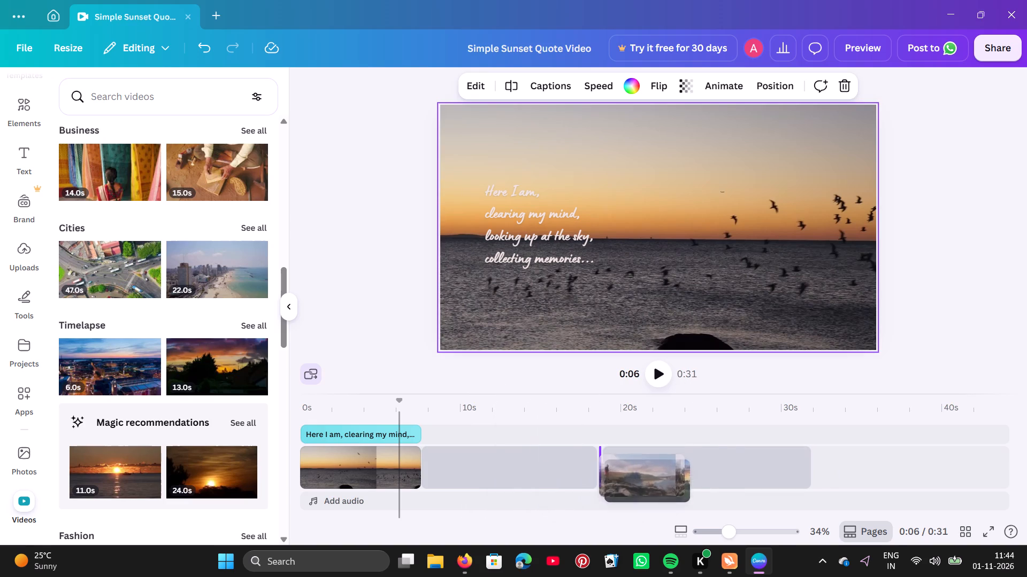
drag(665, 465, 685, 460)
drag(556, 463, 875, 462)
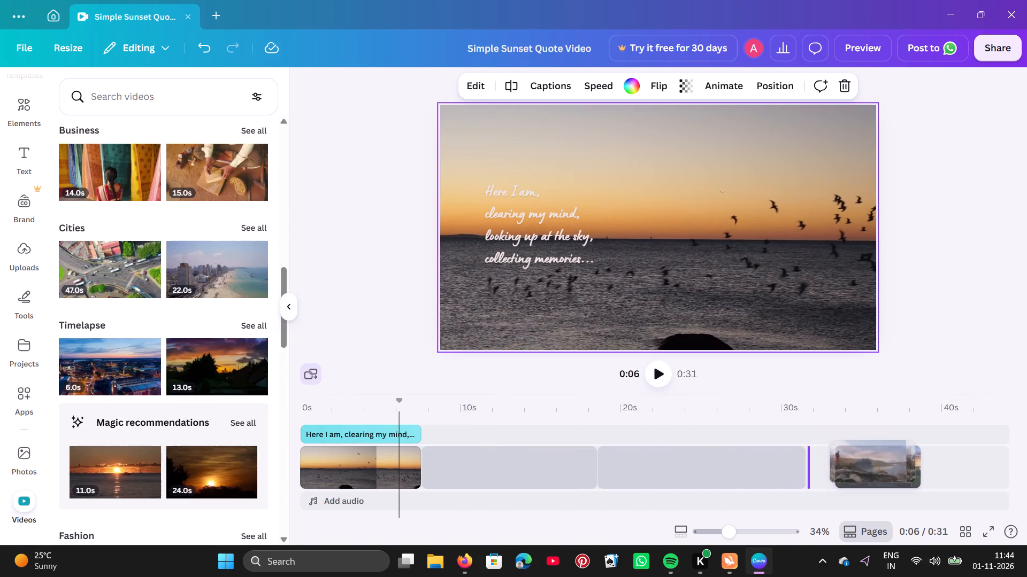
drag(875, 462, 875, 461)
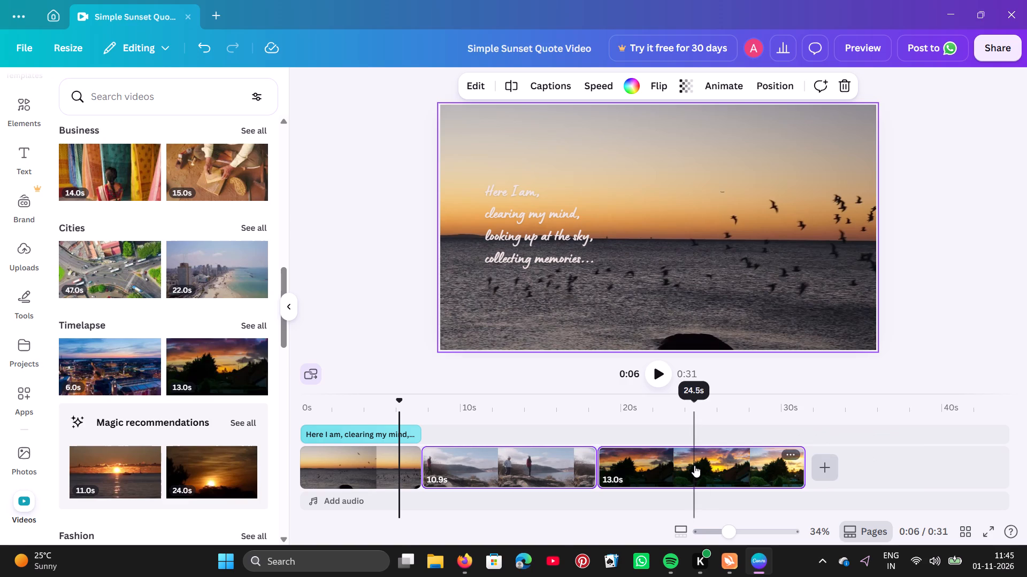
Move the 13.0s timelapse clip with trees and houses between the opening sunset clip and the hikers clip.
click(694, 465)
drag(694, 465, 537, 439)
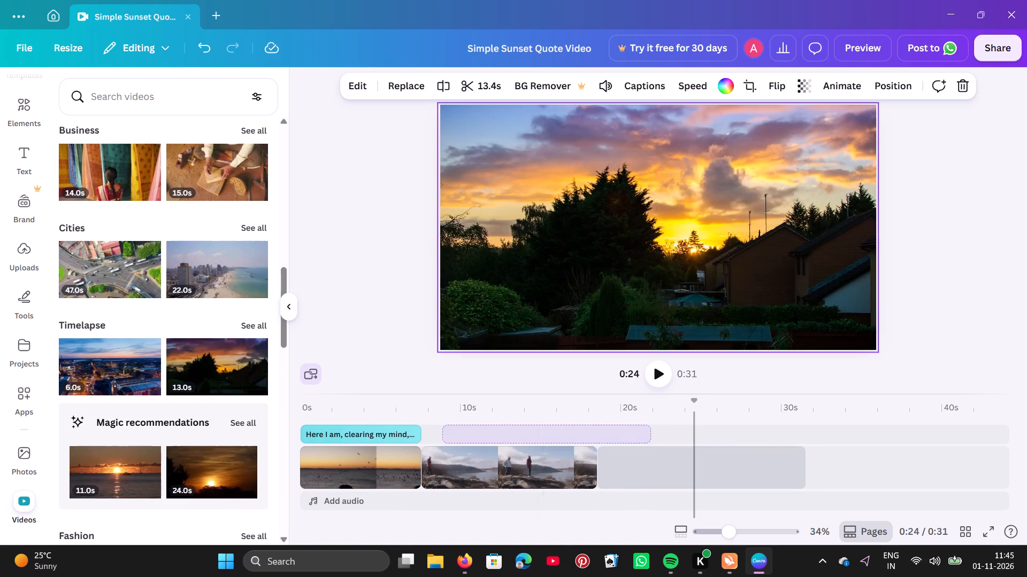
drag(537, 439, 466, 438)
drag(466, 438, 473, 459)
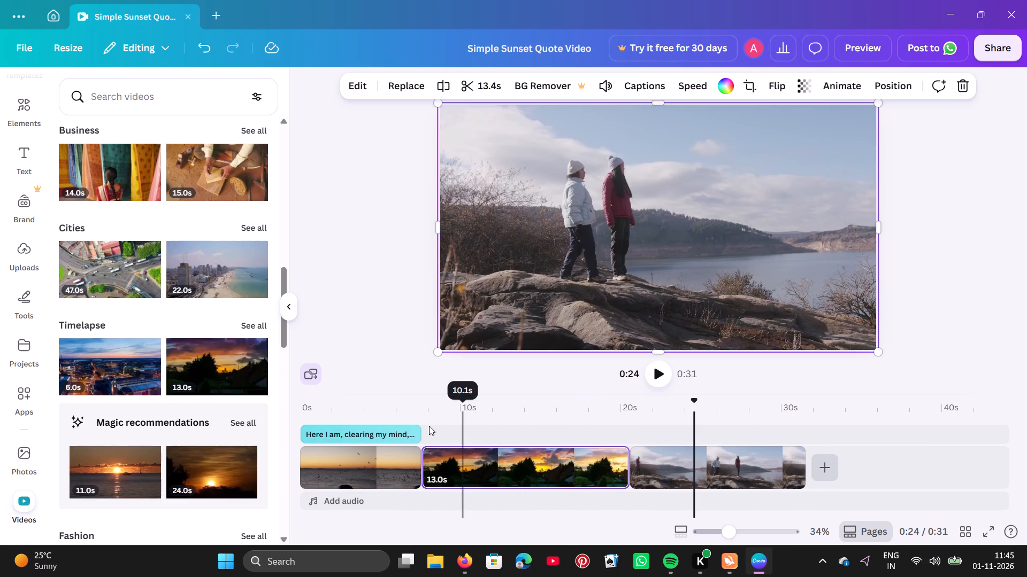
Play the video from the start into the timelapse clip to check the new clip order.
click(311, 430)
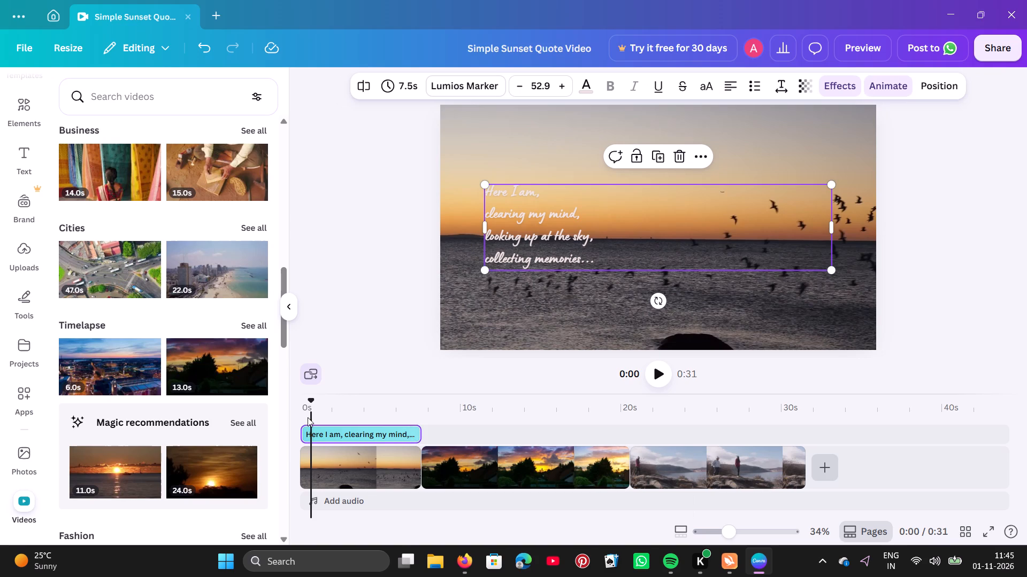
click(658, 364)
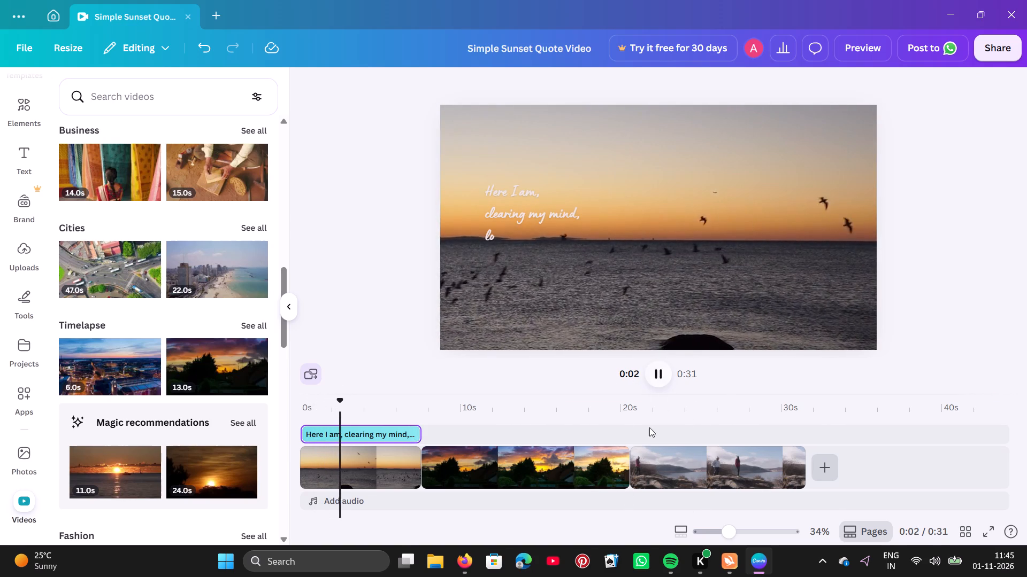
scroll(711, 403, left, 1)
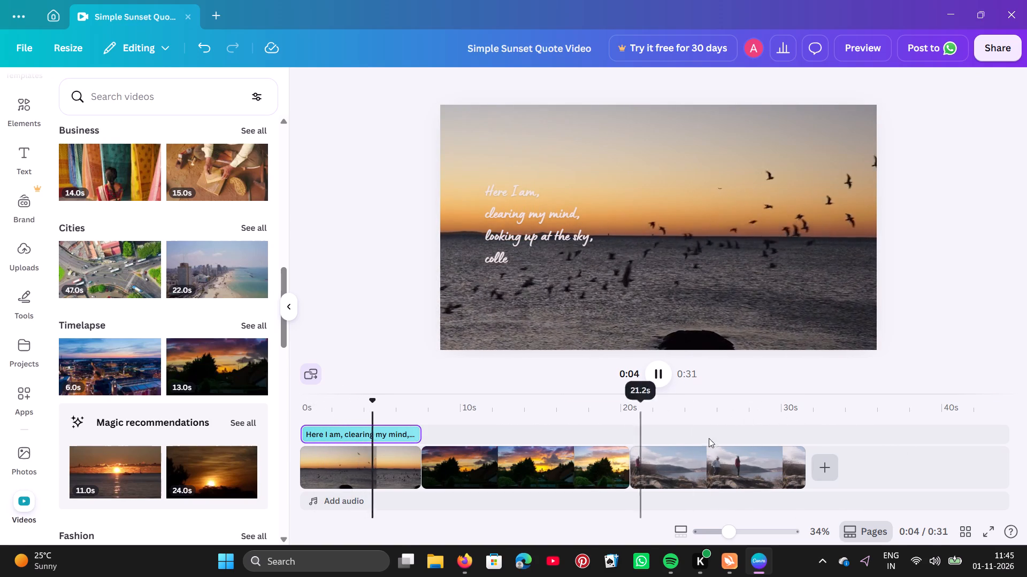
scroll(733, 435, down, 1)
scroll(633, 223, left, 1)
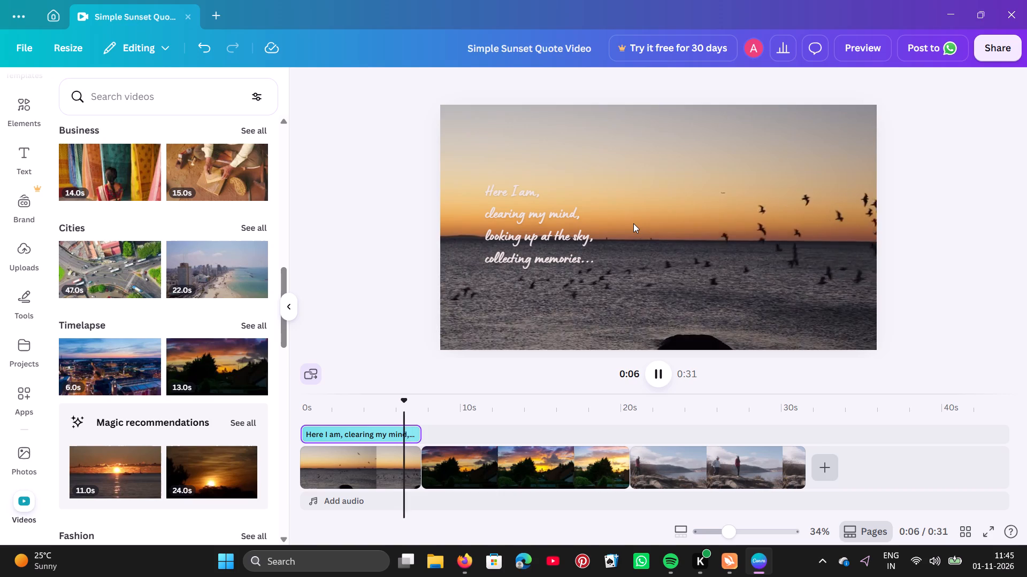
scroll(633, 223, left, 1)
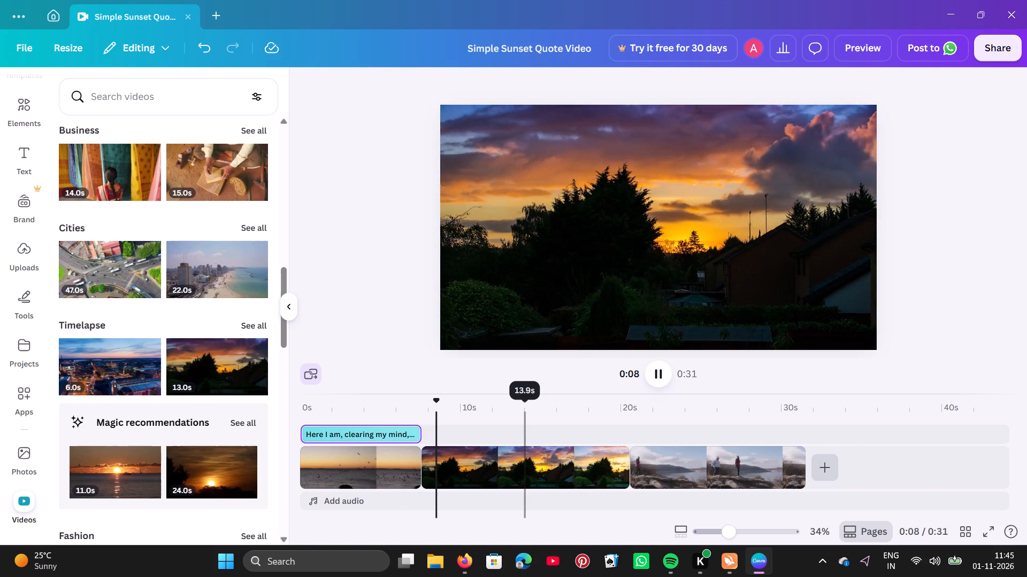
click(653, 372)
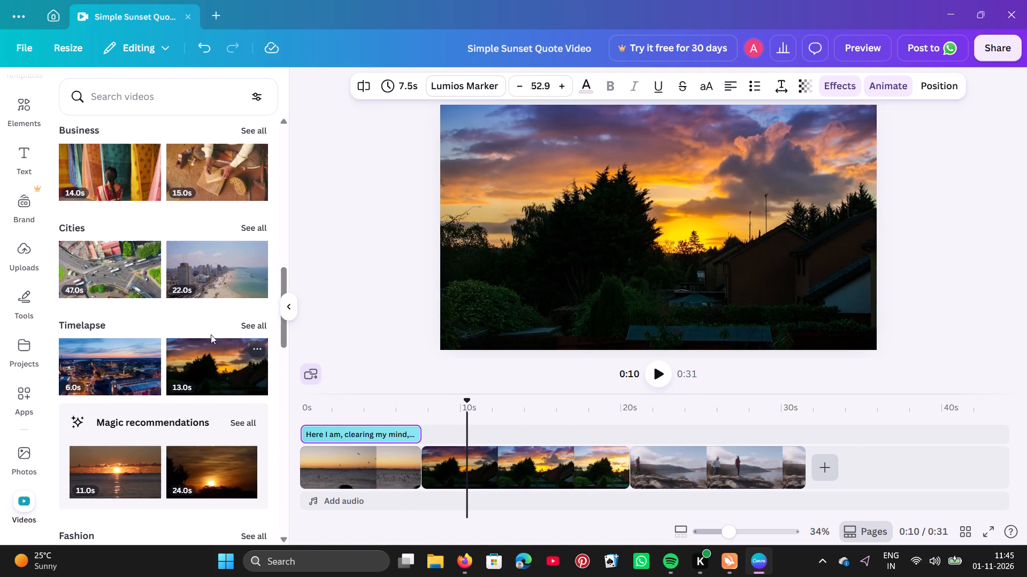
Insert the 19.0s sunset clip with power pylons from the full Timelapse collection after the opening sunset clip.
click(254, 323)
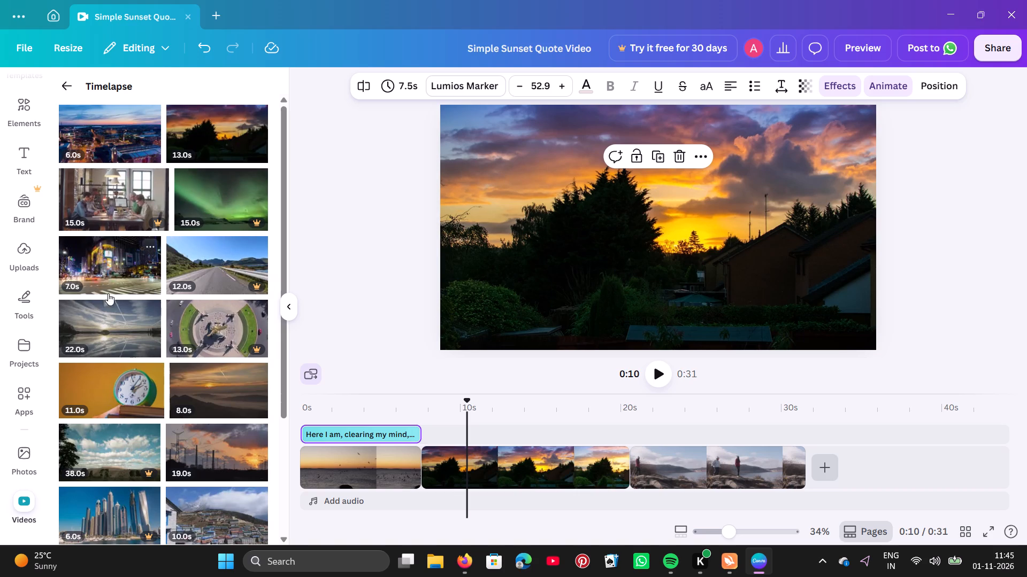
scroll(117, 318, down, 1)
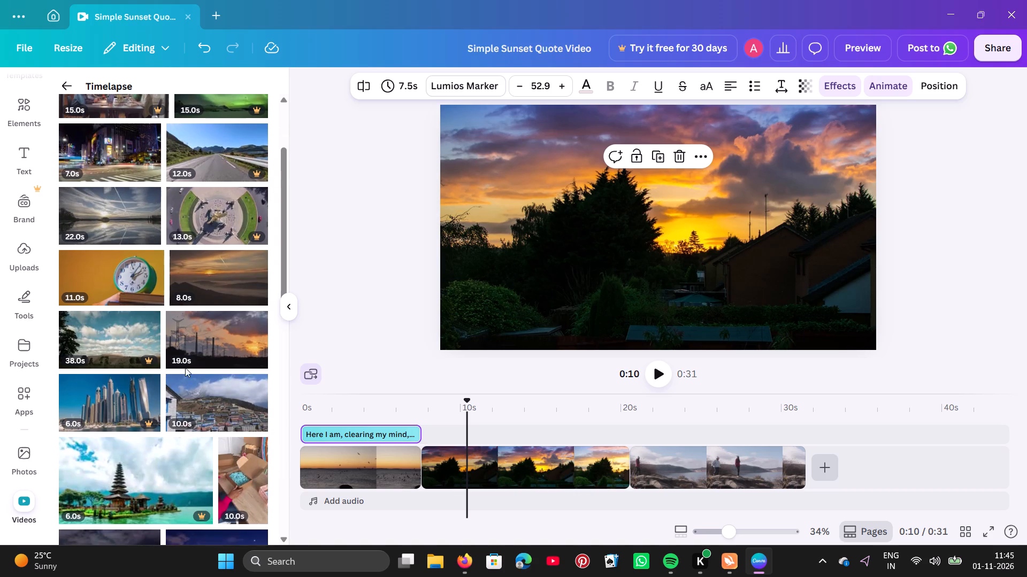
click(241, 333)
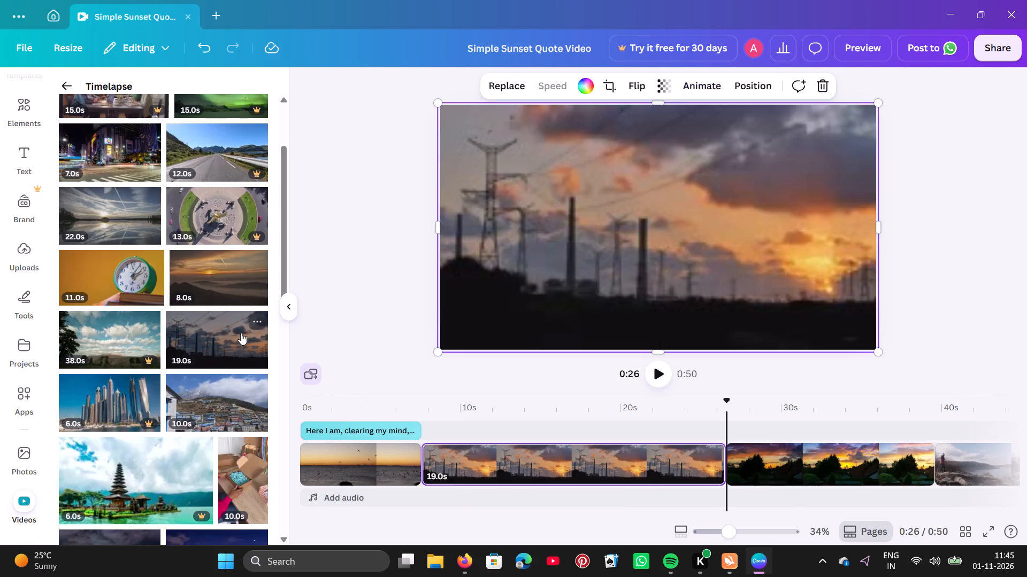
Find the 12.0s clip of sun rays through dark clouds in the Timelapse collection and insert it after the pylons clip.
scroll(148, 438, down, 3)
scroll(202, 432, down, 1)
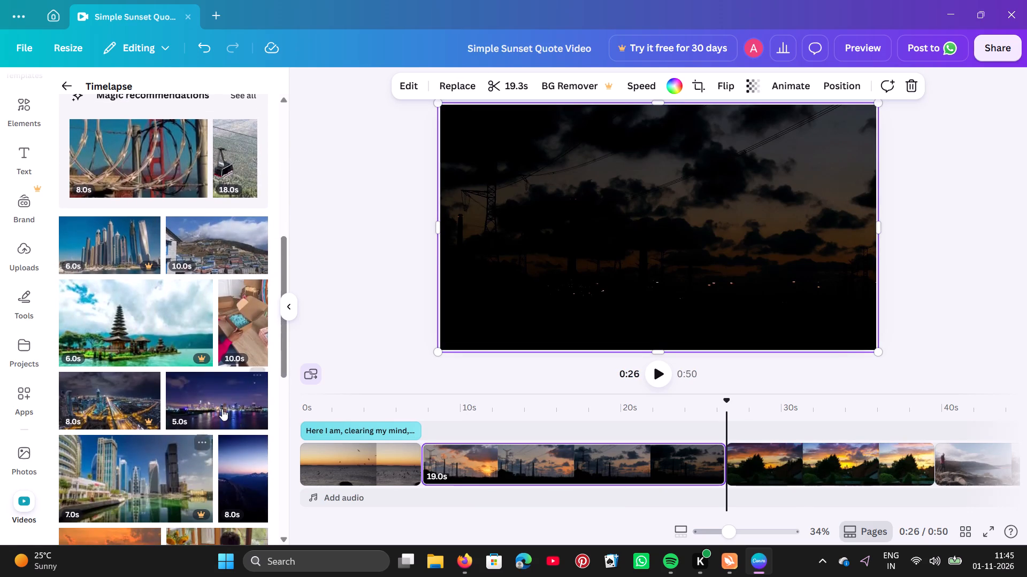
scroll(222, 409, down, 2)
scroll(226, 338, down, 1)
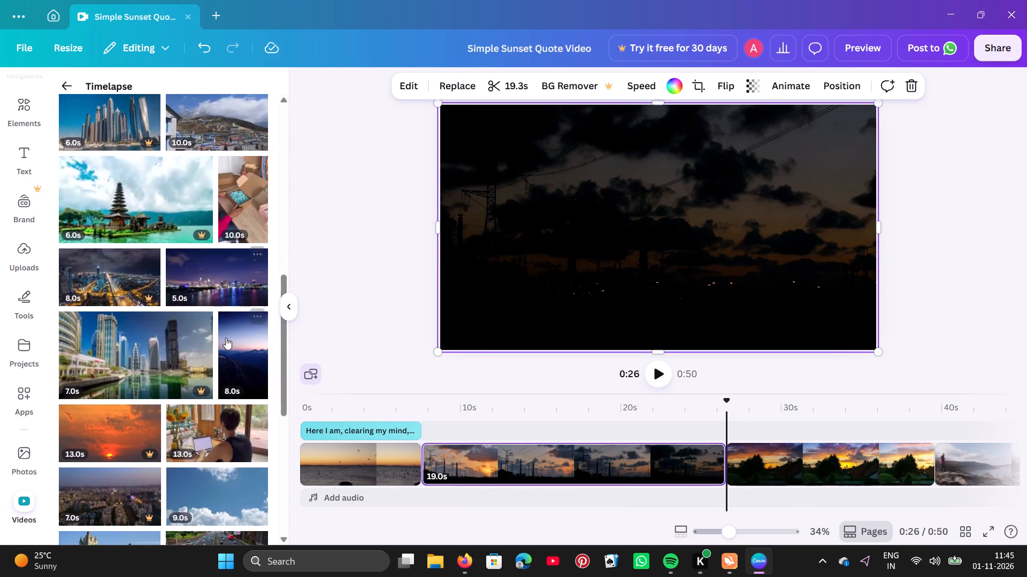
scroll(205, 300, down, 2)
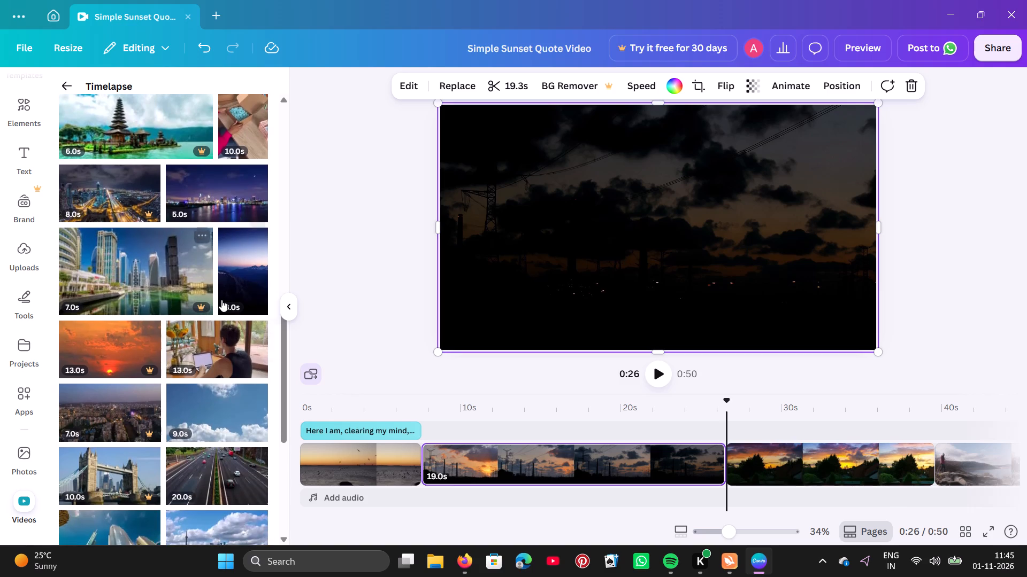
scroll(221, 300, down, 1)
scroll(178, 265, down, 1)
scroll(231, 291, down, 1)
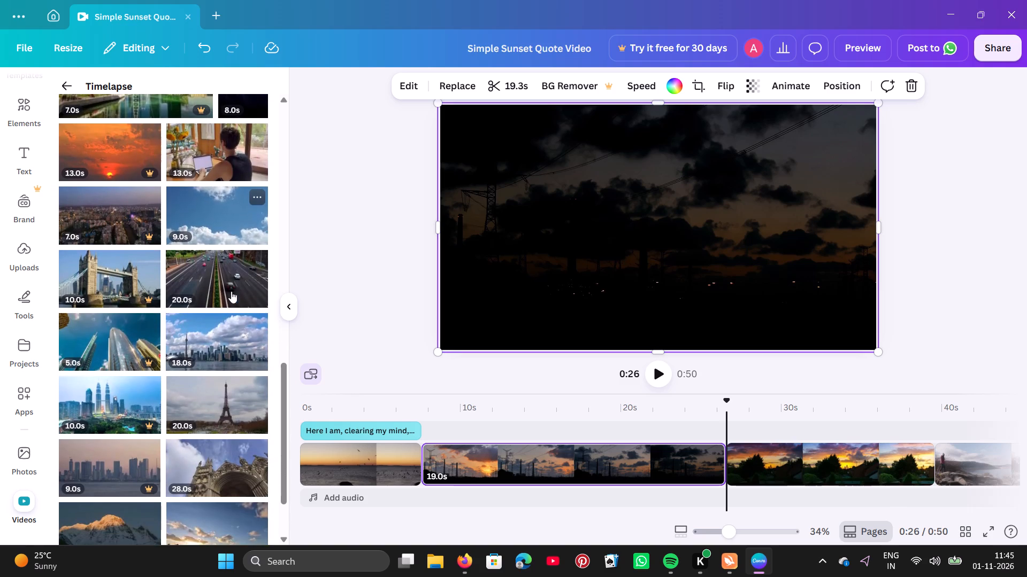
scroll(217, 260, down, 1)
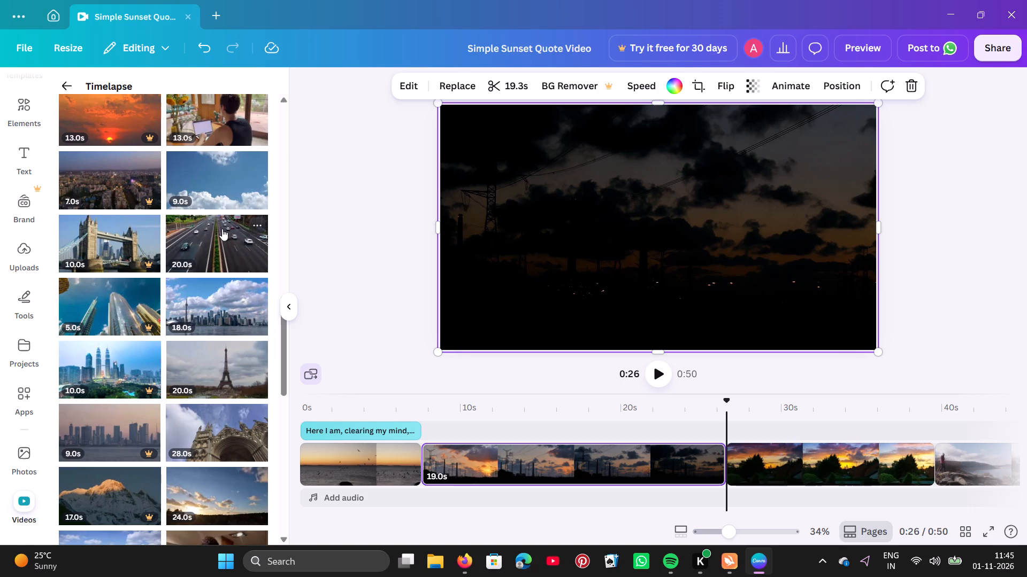
scroll(208, 326, down, 1)
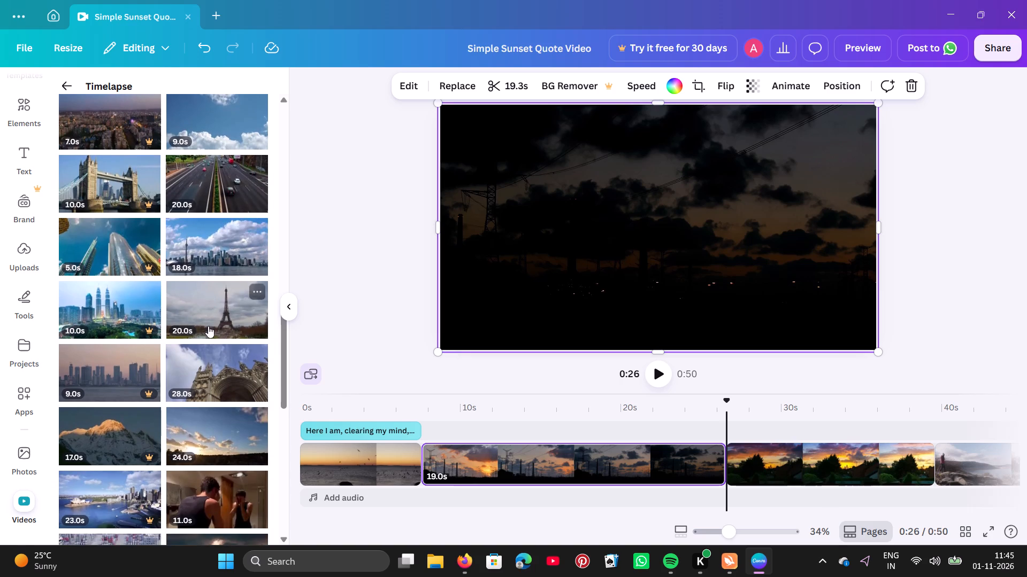
scroll(229, 349, down, 3)
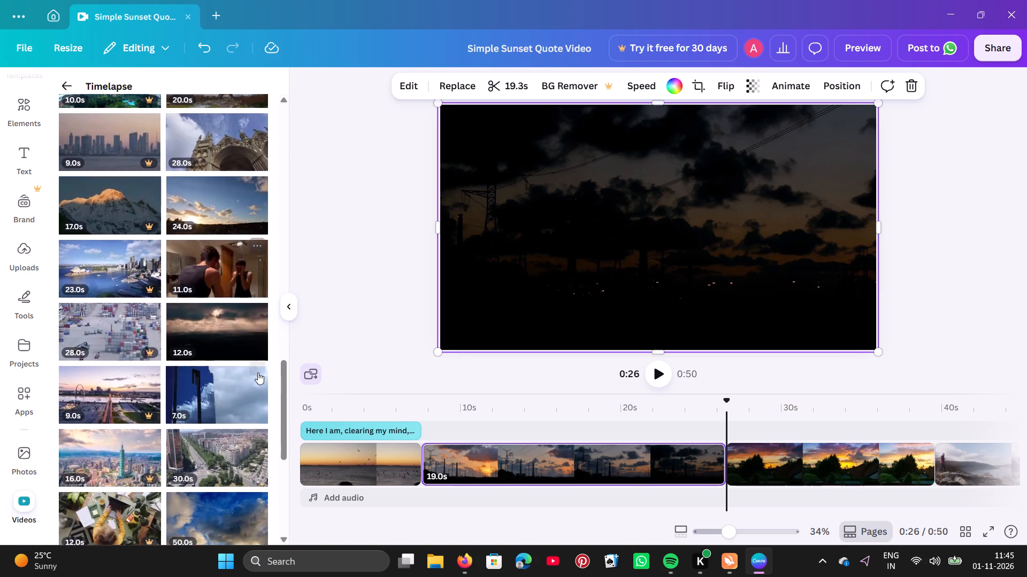
scroll(244, 338, down, 1)
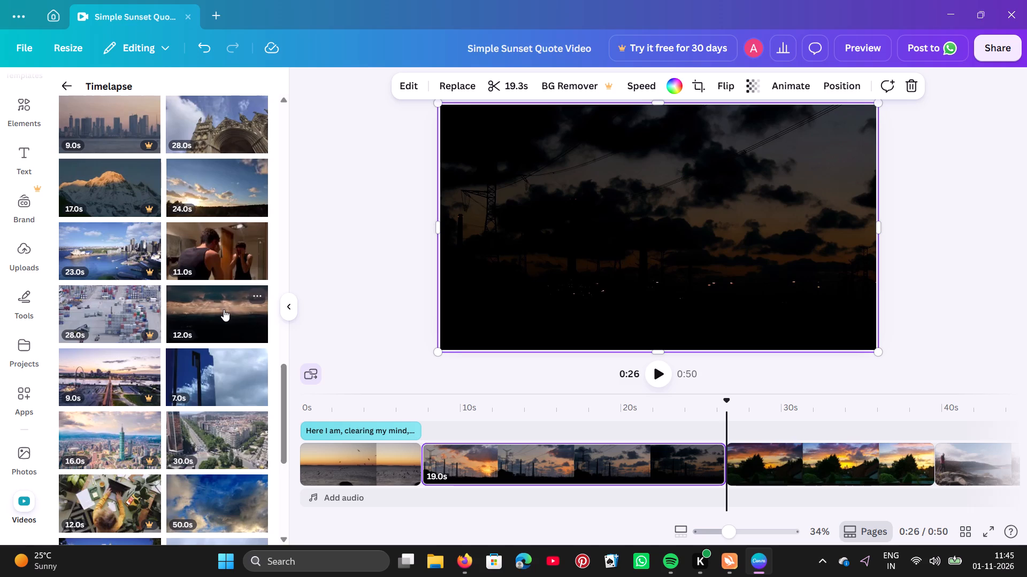
click(224, 310)
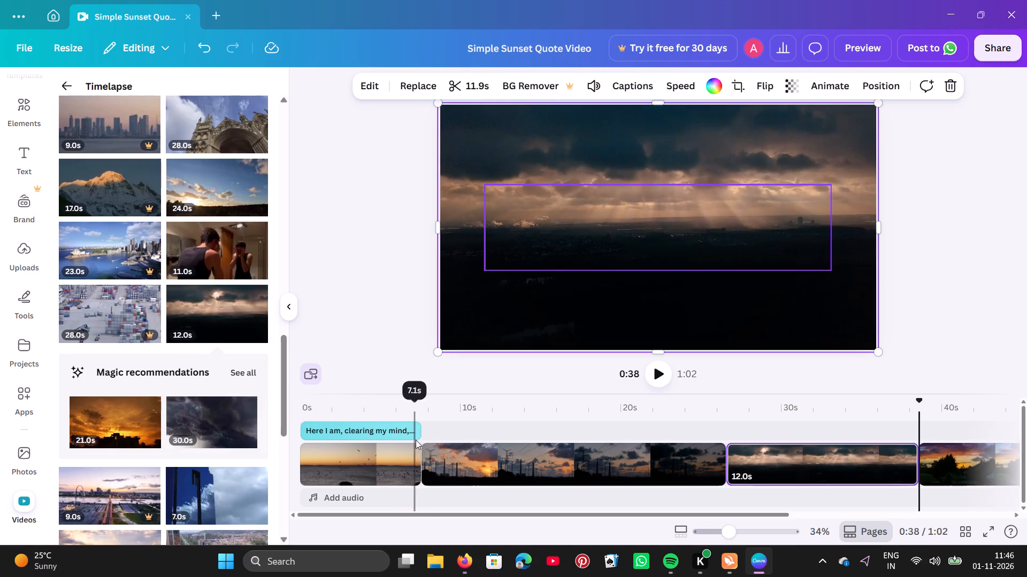
Play the video from about 0:07 into the pylons clip, and stop at about 0:16.
click(418, 420)
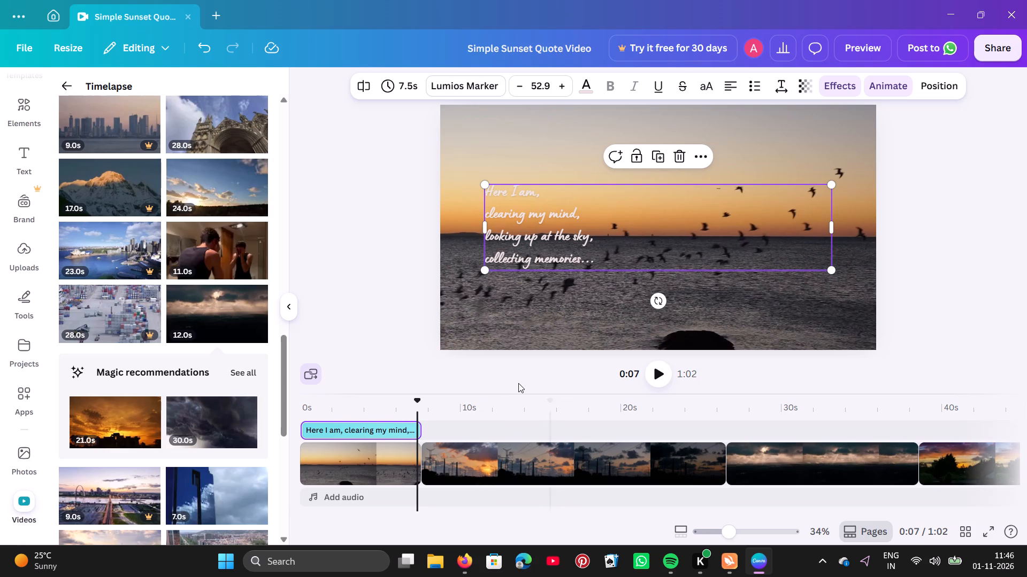
click(656, 375)
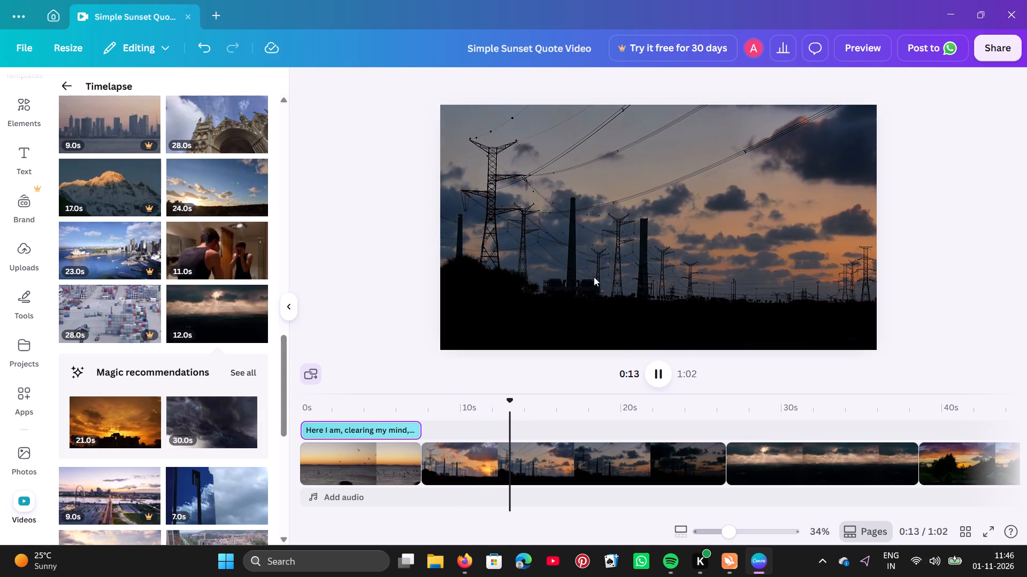
scroll(646, 447, left, 3)
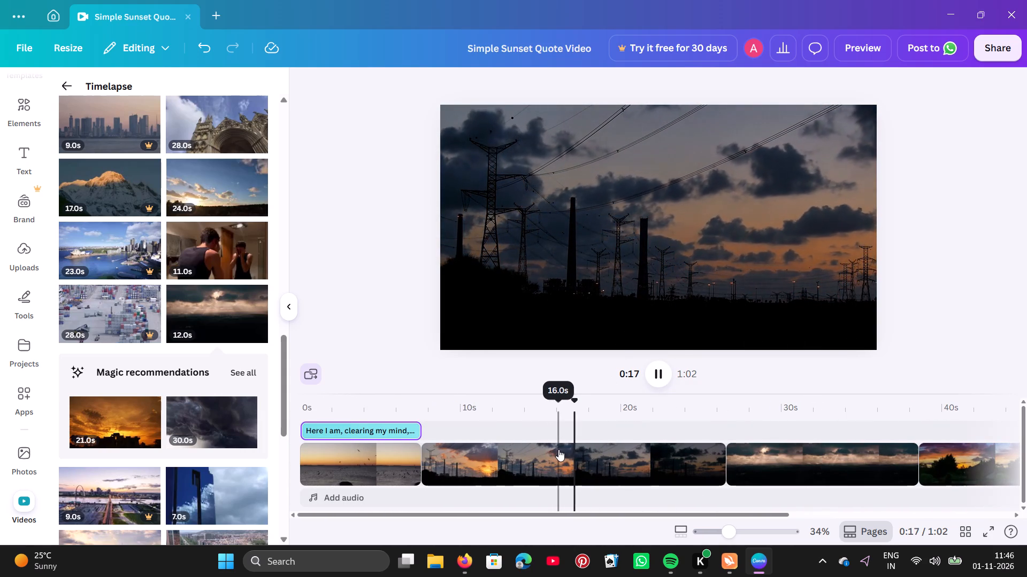
click(558, 449)
Compare the Fresco and Belvedere filters on the 19.0s power-pylons clip and apply Fresco at intensity 100.
click(549, 179)
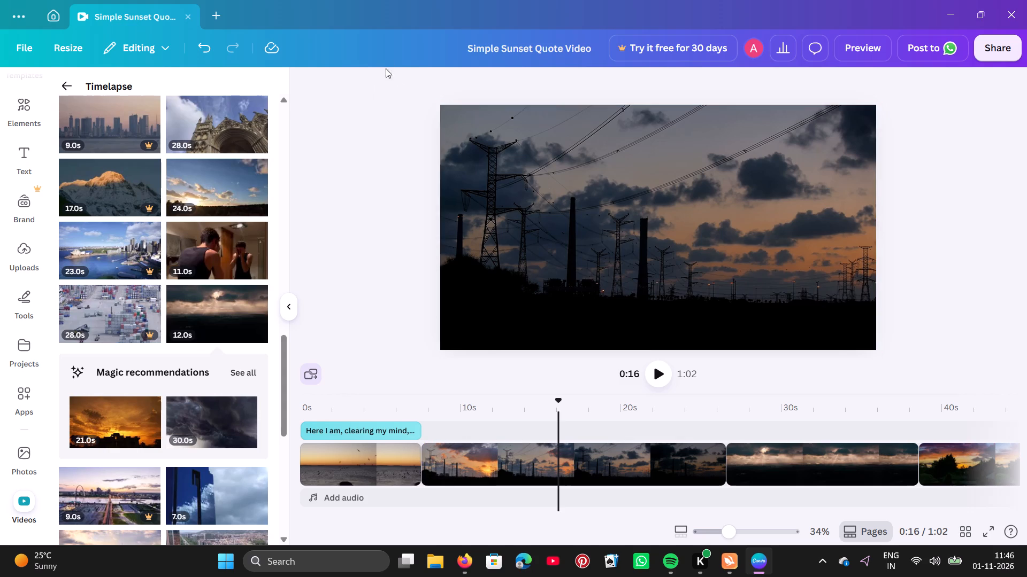
click(481, 144)
click(397, 92)
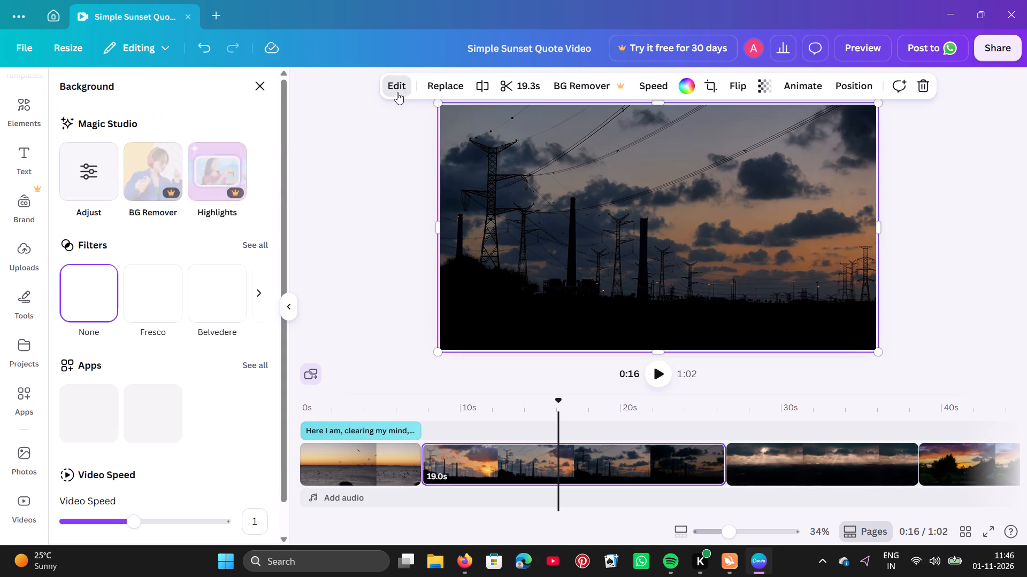
click(152, 288)
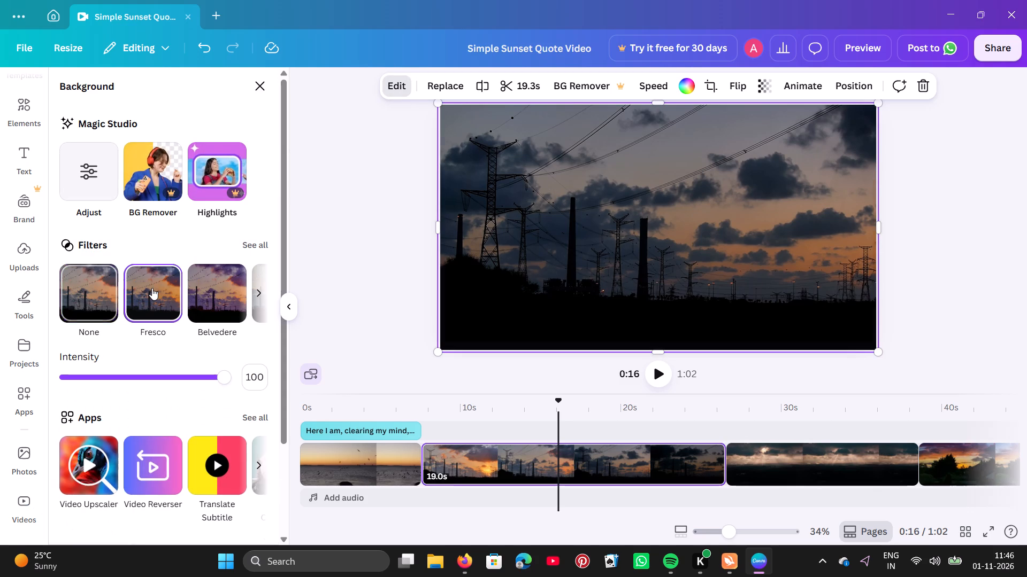
click(210, 283)
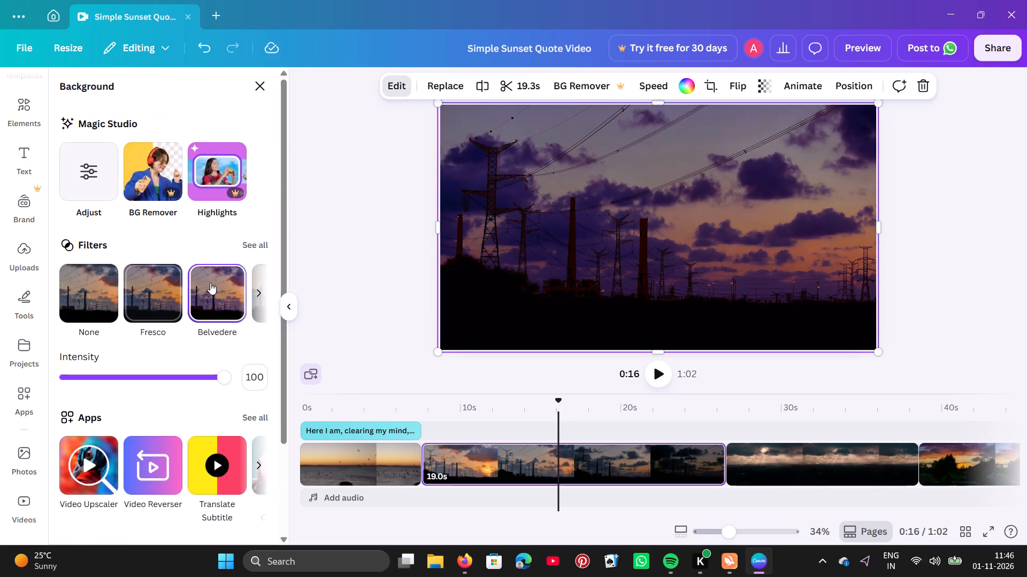
click(168, 295)
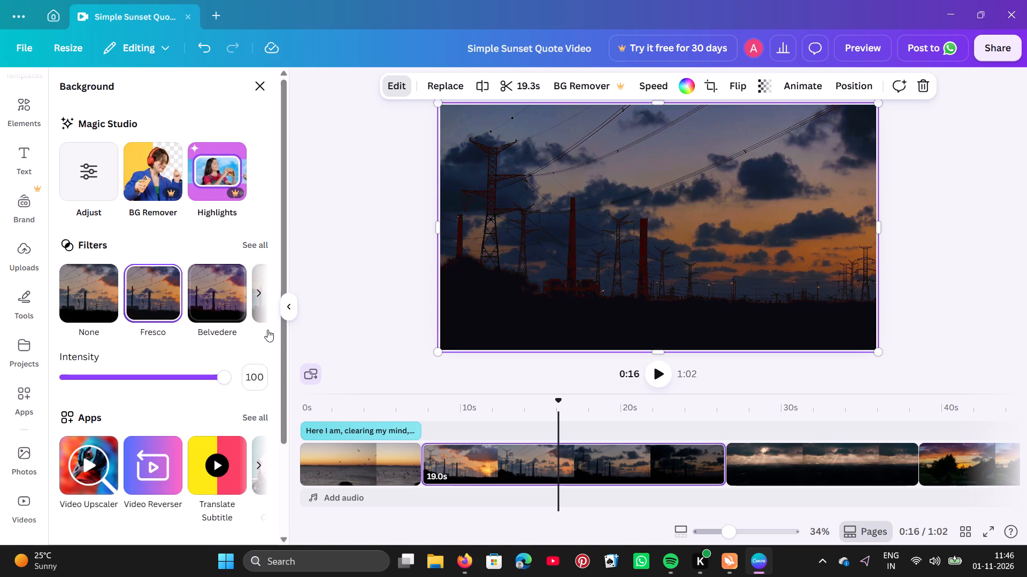
Try several filters, including Fresco and Belvedere, on the 12.0s sun-rays clip and apply Aero at intensity 100.
scroll(227, 388, down, 2)
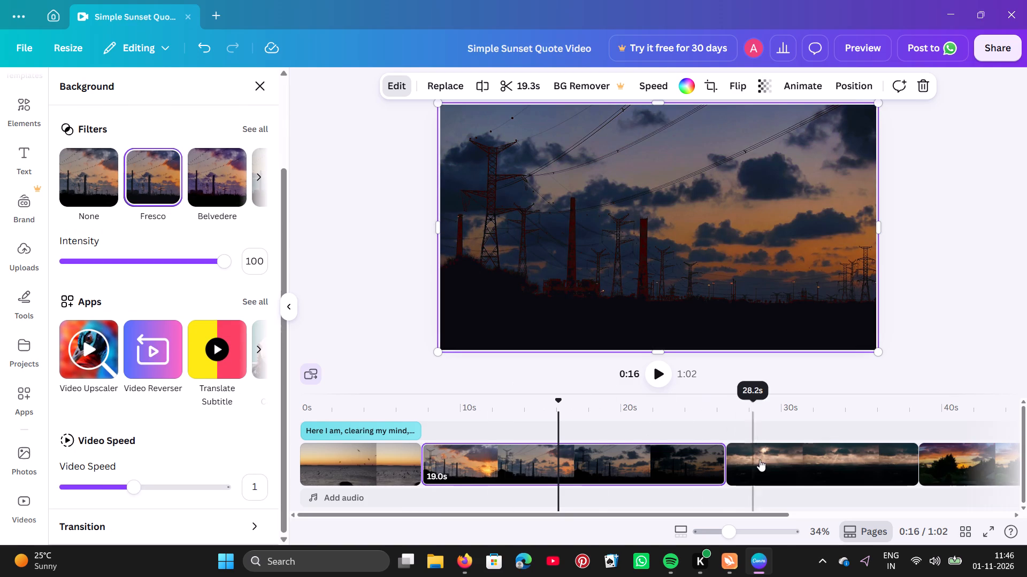
click(762, 459)
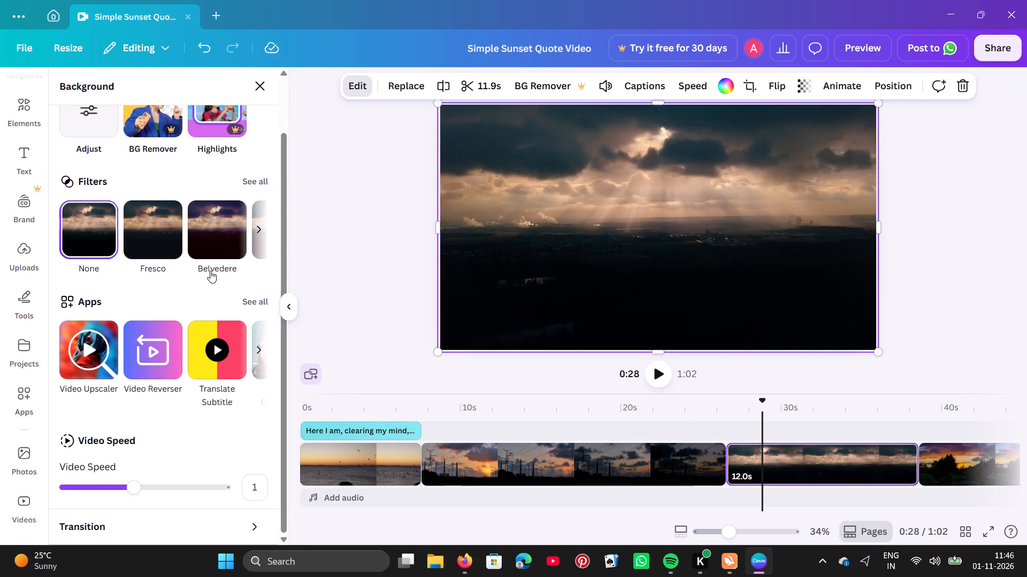
click(160, 229)
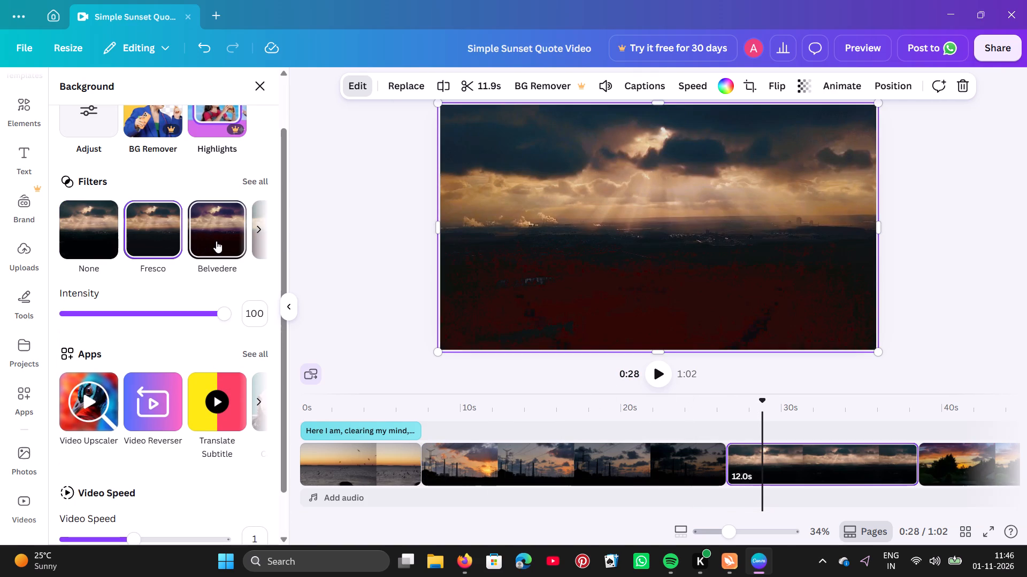
click(216, 241)
click(93, 223)
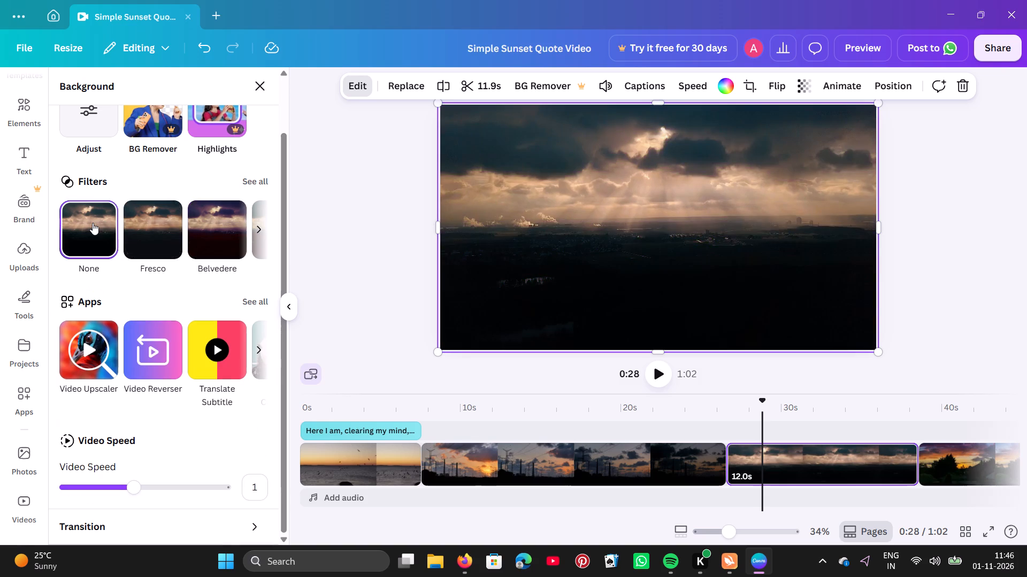
click(263, 231)
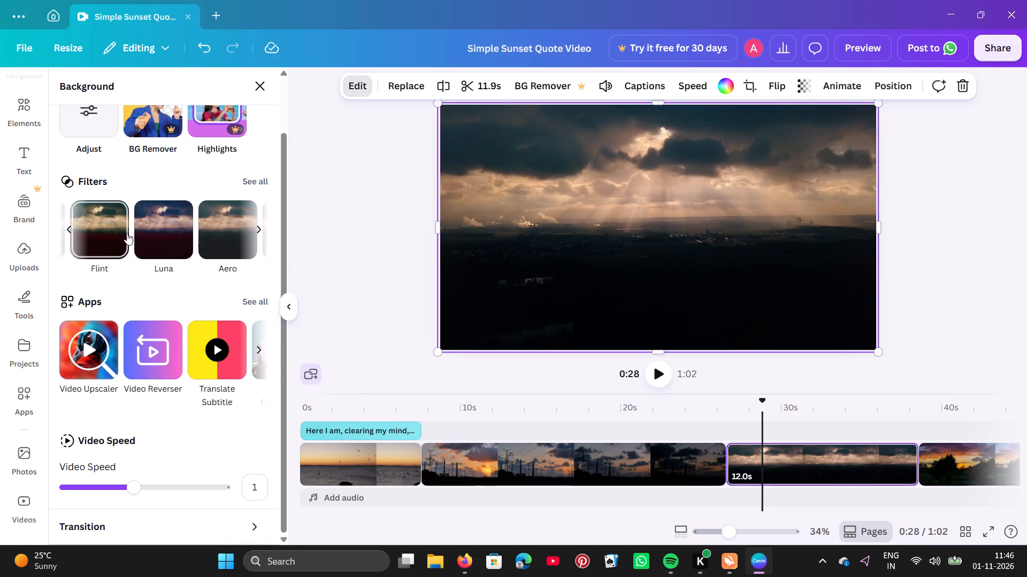
click(154, 228)
click(211, 237)
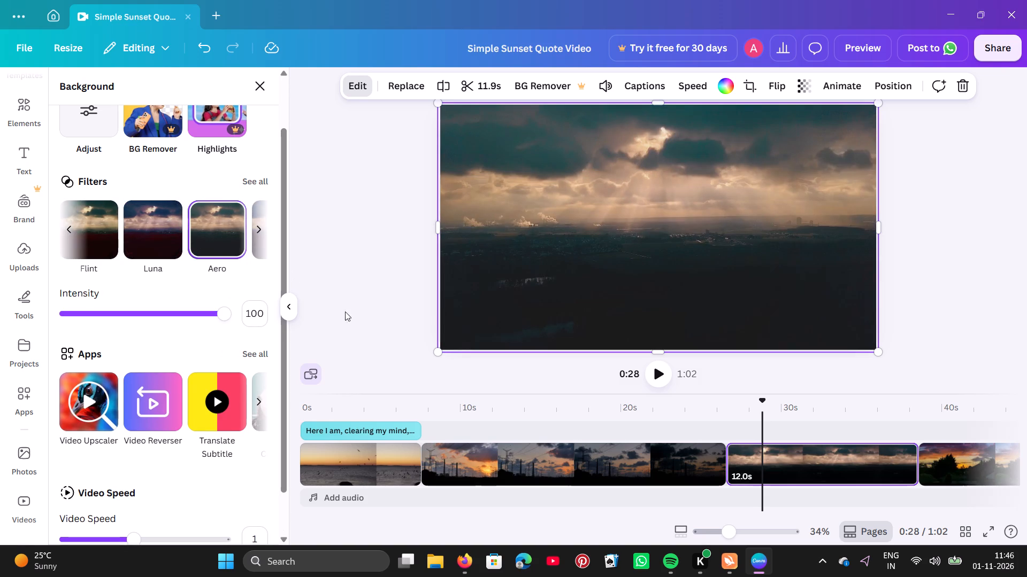
Try the Fresco, Belvedere and Luna filters on the 13.0s sunset clip with trees and houses, and apply Aero at intensity 100.
scroll(708, 445, left, 3)
click(788, 460)
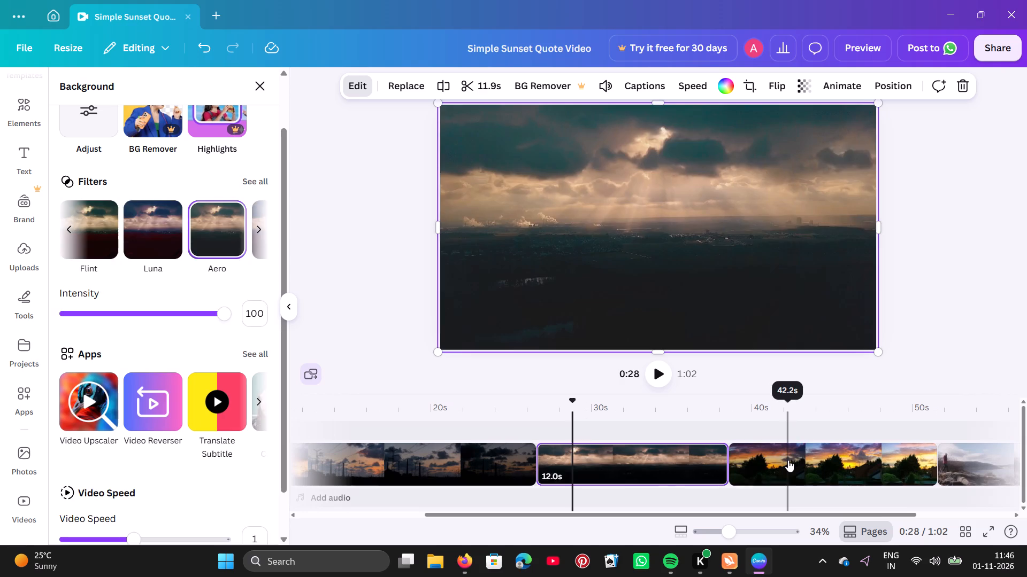
click(146, 222)
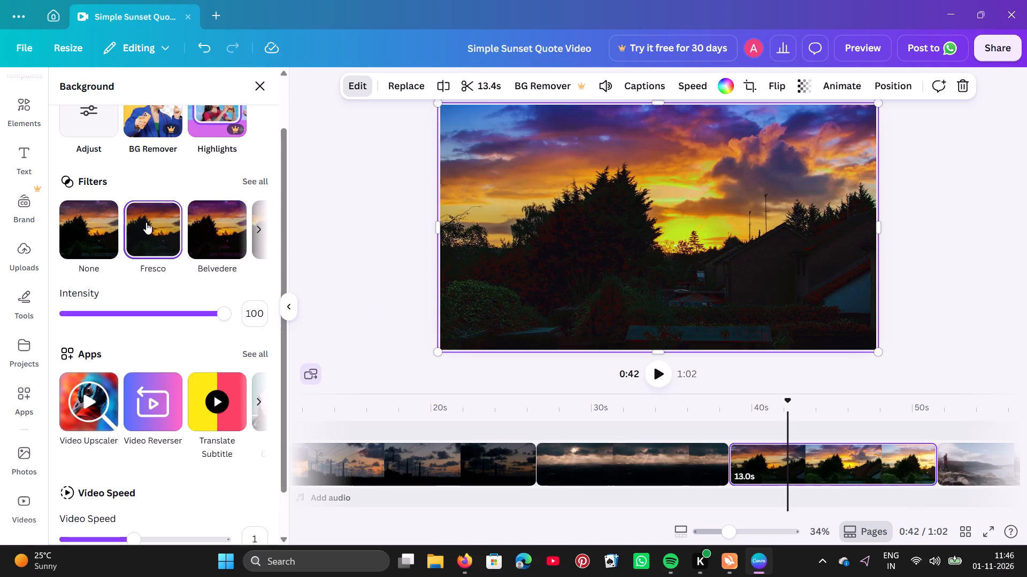
click(214, 231)
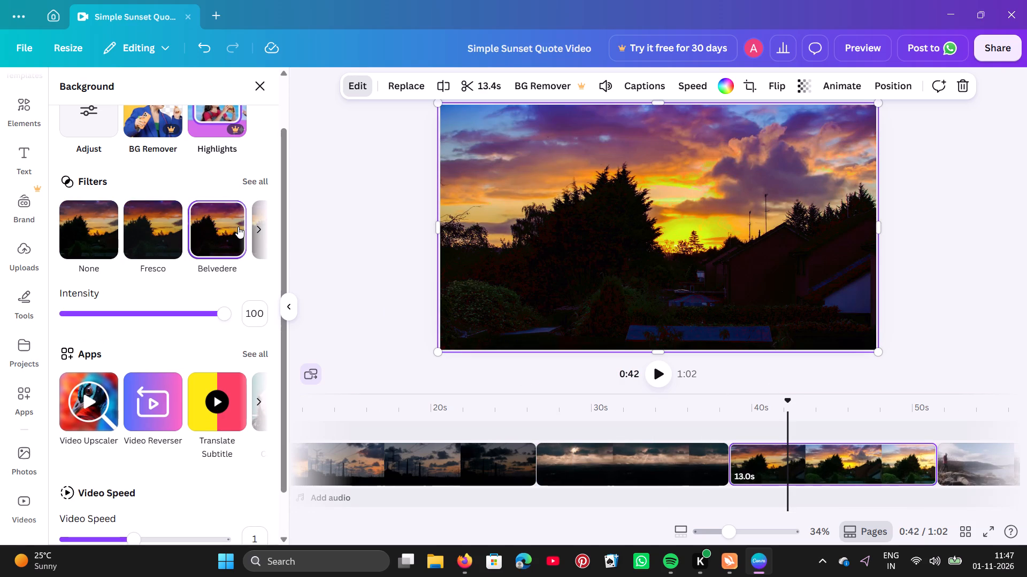
click(263, 231)
click(174, 221)
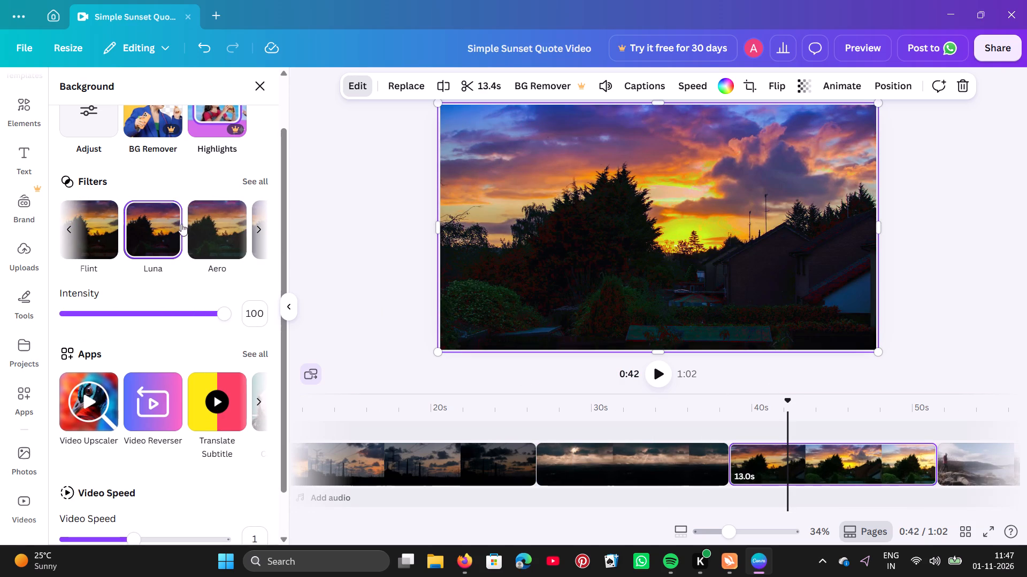
click(214, 231)
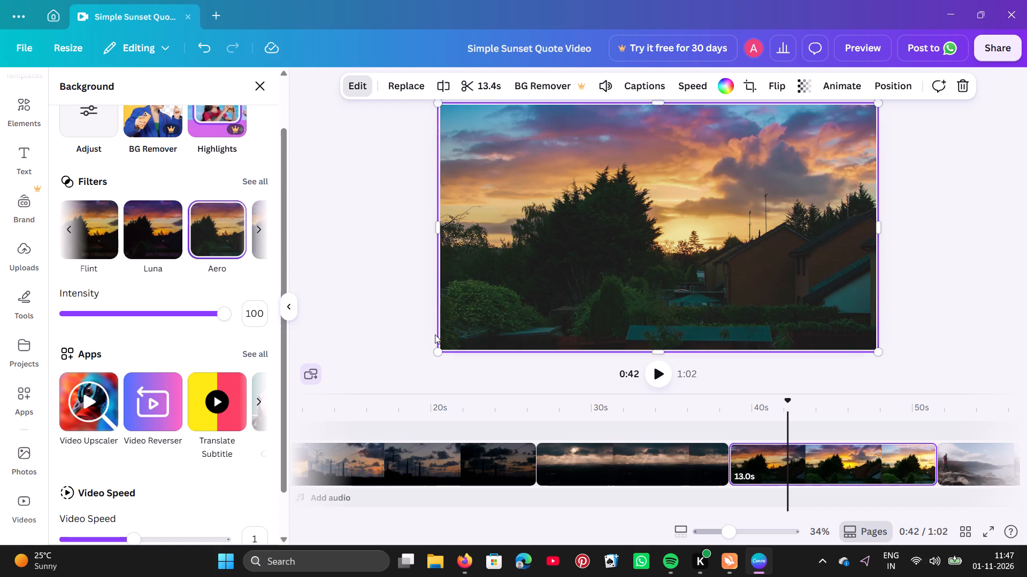
Select the final clip of two people on the lakeside rocks and play it from about 0:55.
scroll(758, 496, left, 3)
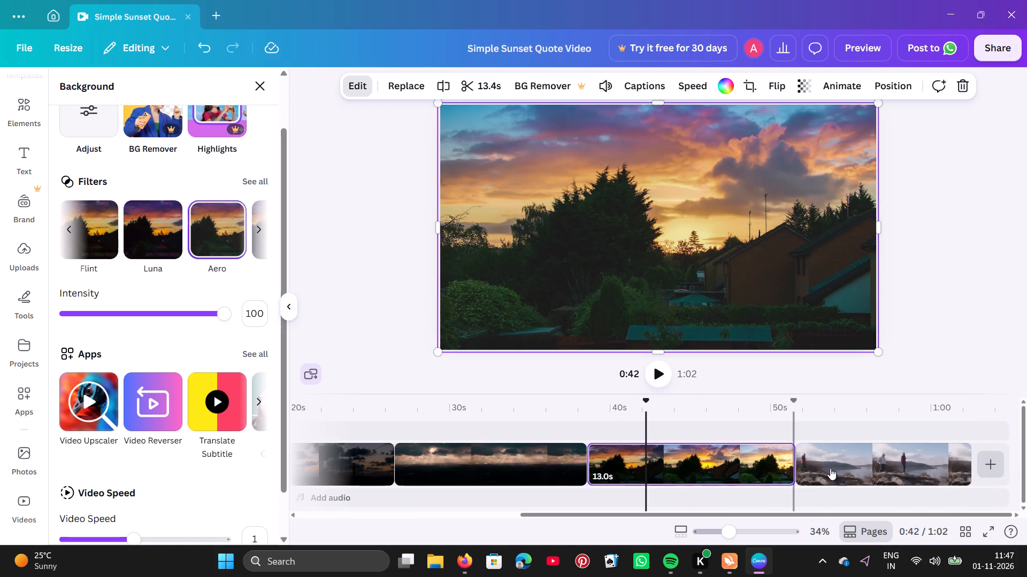
click(852, 458)
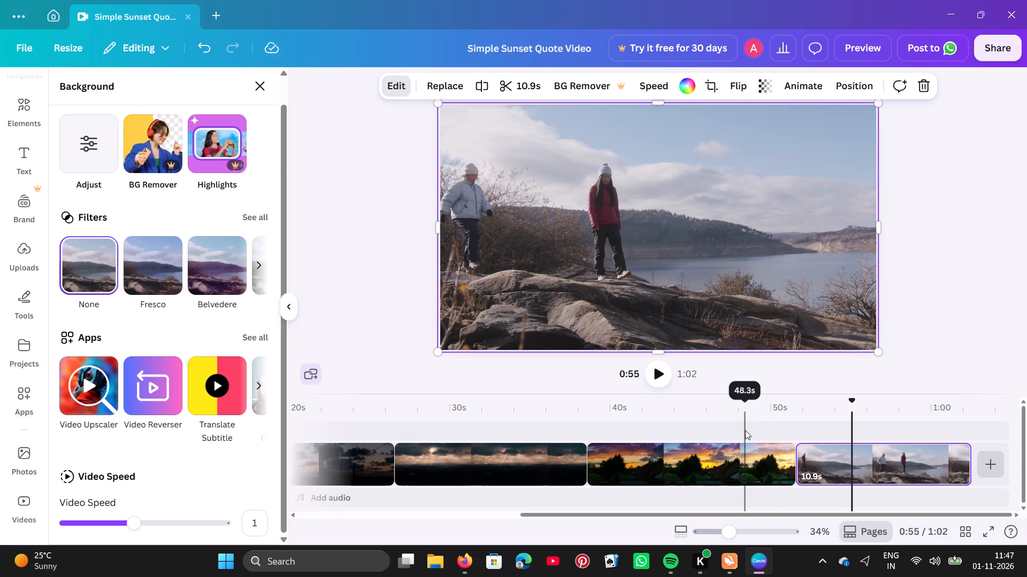
scroll(745, 430, down, 2)
click(655, 373)
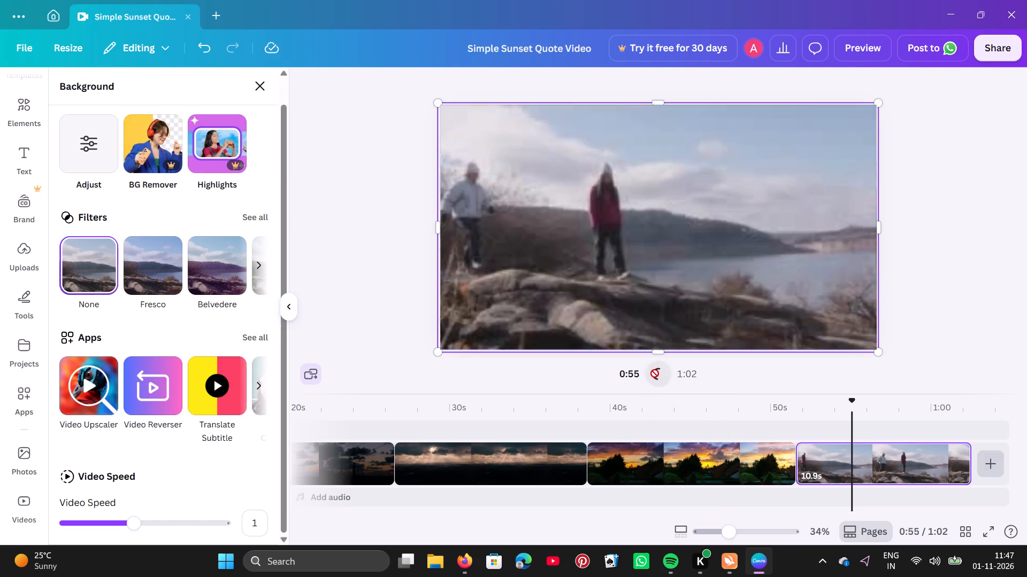
scroll(337, 447, right, 7)
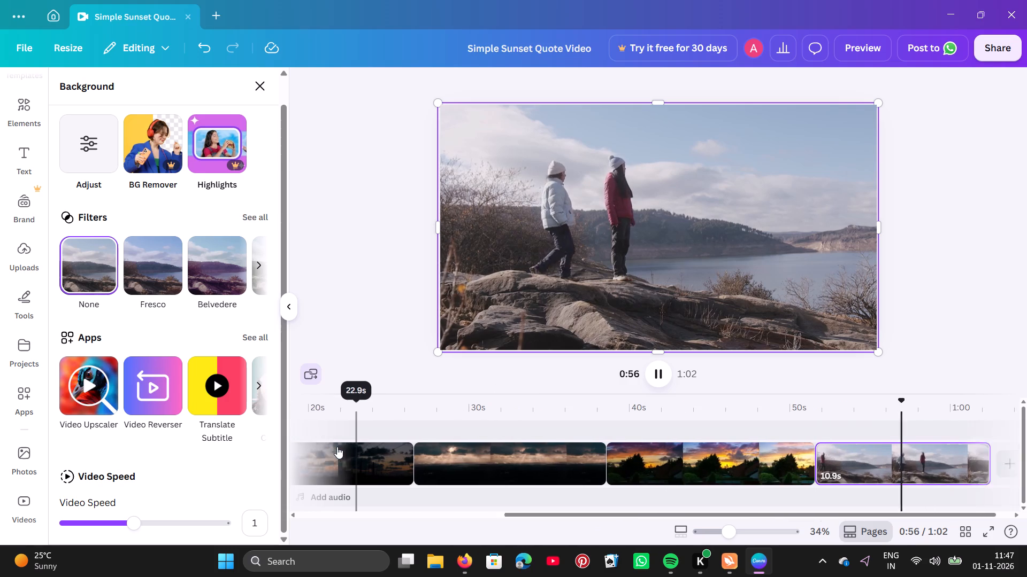
scroll(413, 450, right, 3)
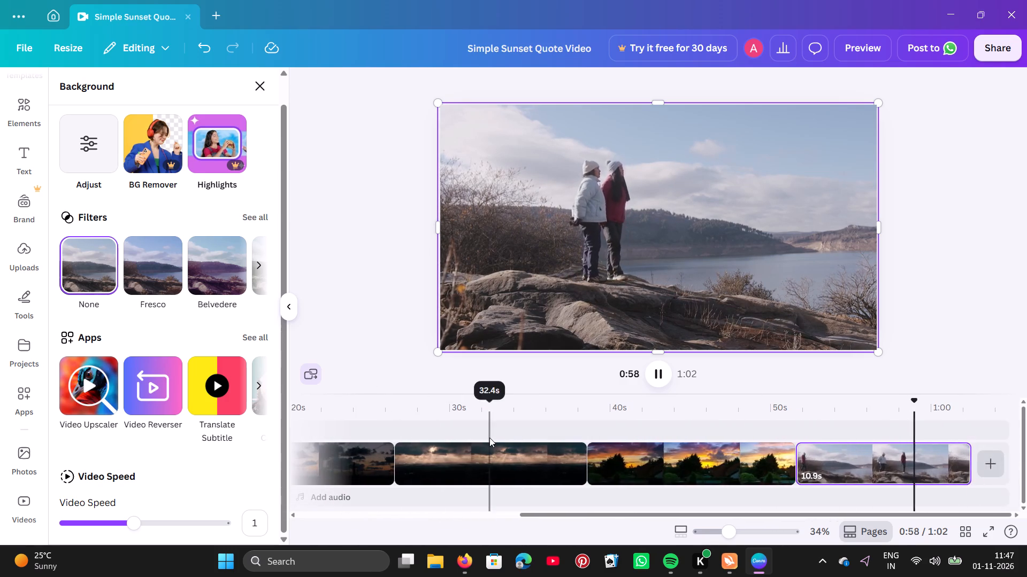
scroll(489, 438, right, 4)
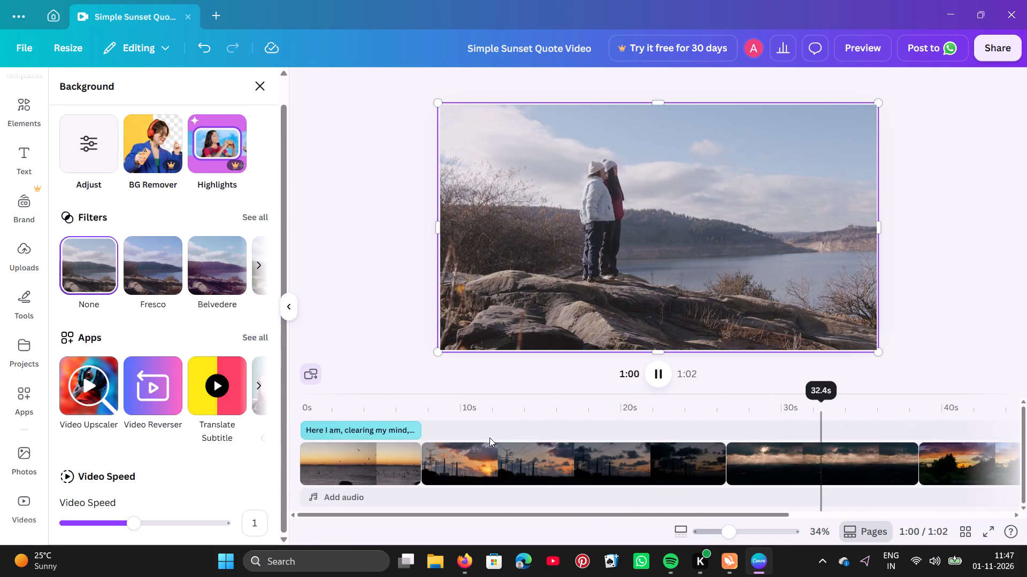
Play the video from the beginning to about 0:42, reviewing the clip order, transitions and colour filters.
click(439, 443)
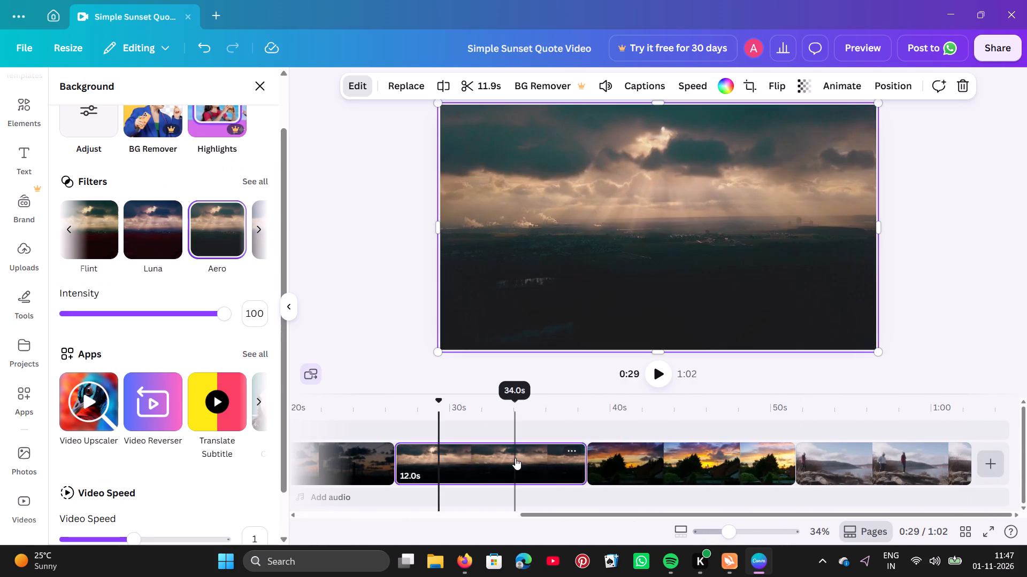
scroll(515, 458, right, 4)
click(495, 446)
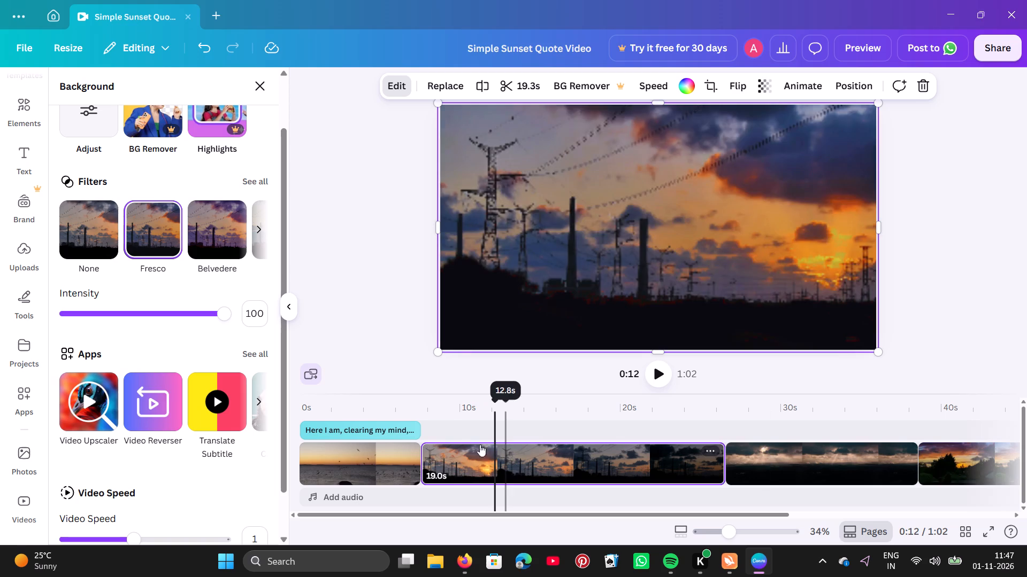
click(466, 443)
click(443, 435)
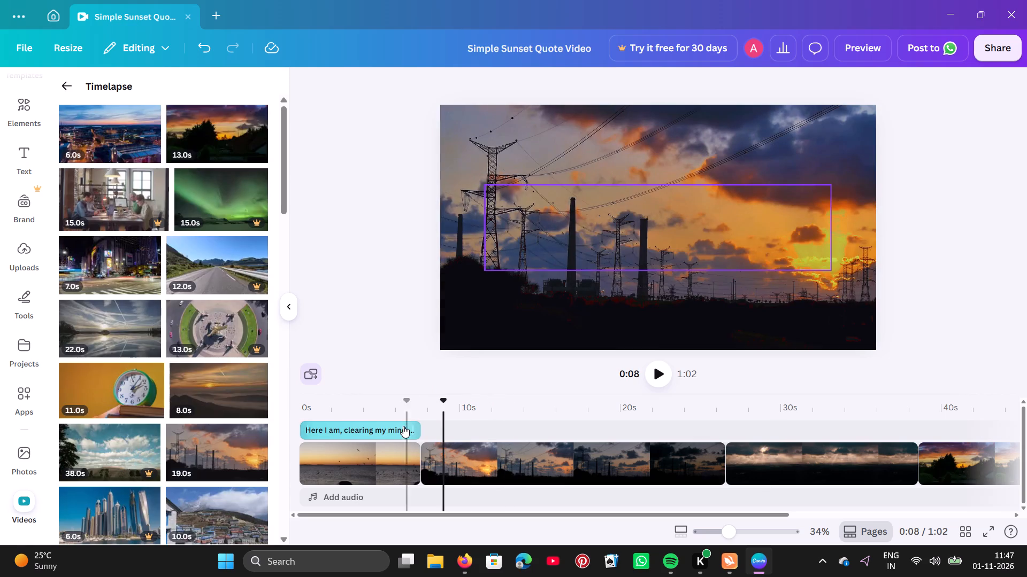
click(403, 426)
click(341, 412)
click(304, 406)
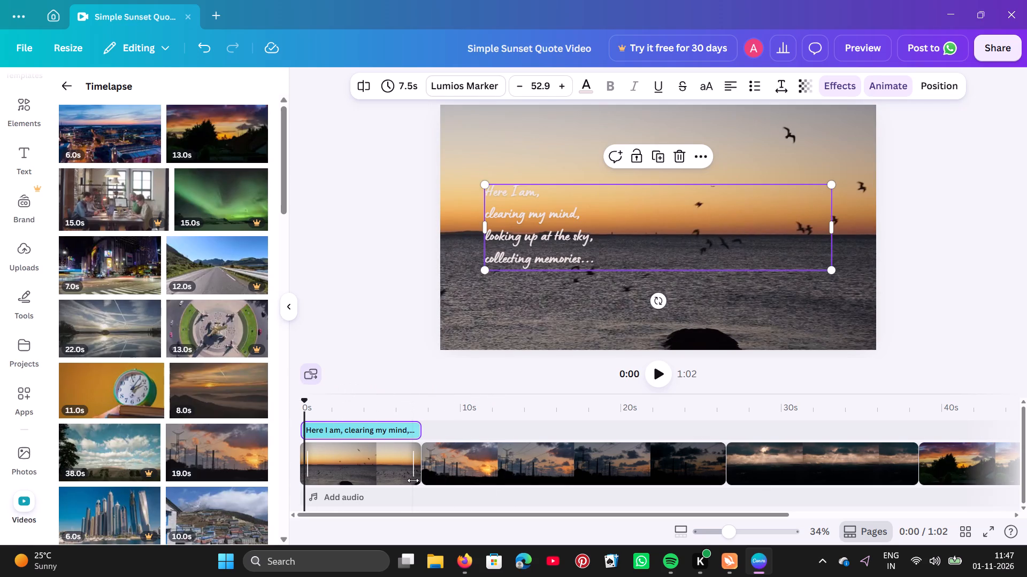
scroll(413, 480, right, 1)
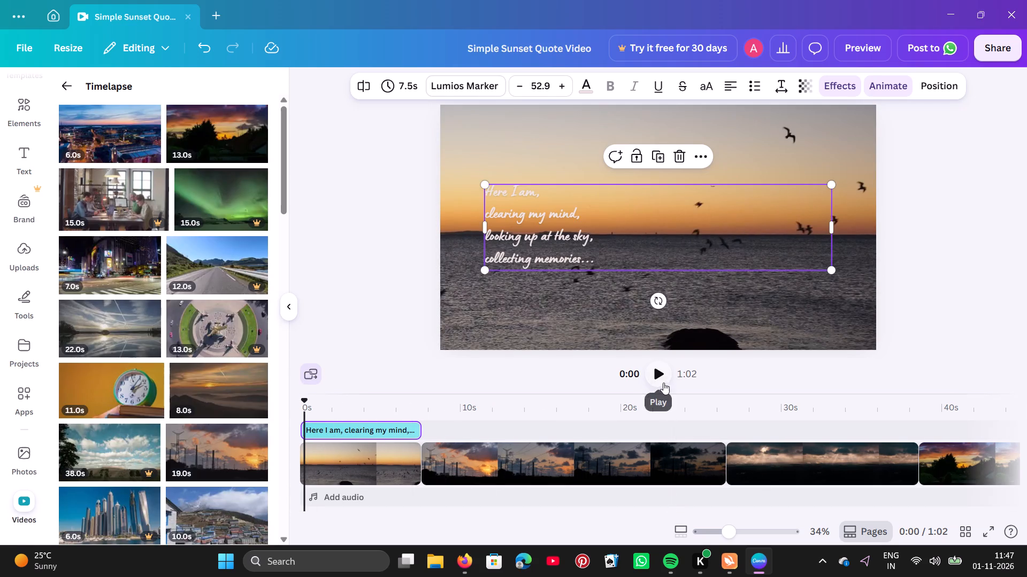
click(662, 378)
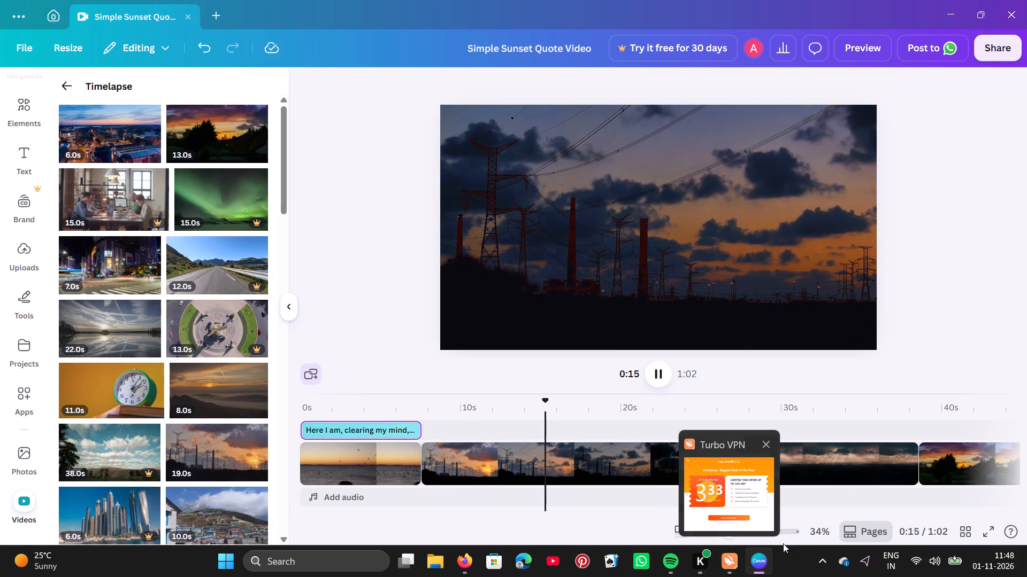
scroll(776, 547, down, 3)
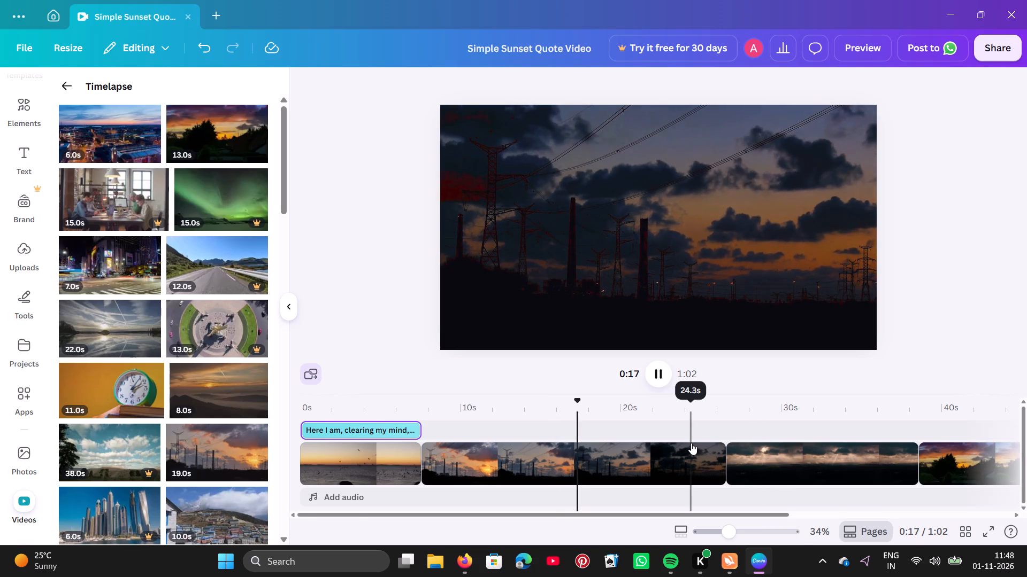
scroll(691, 443, left, 2)
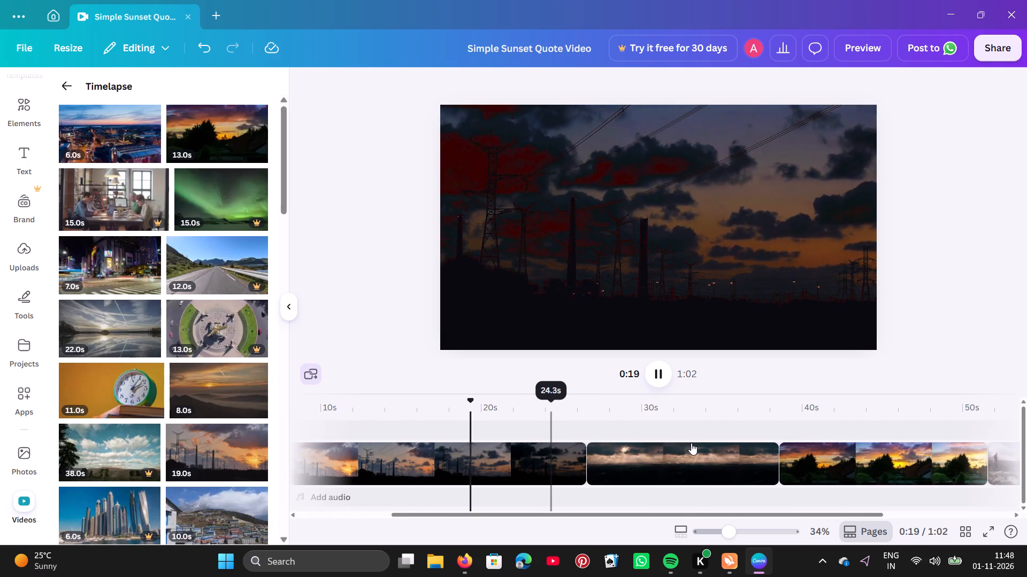
scroll(691, 443, left, 2)
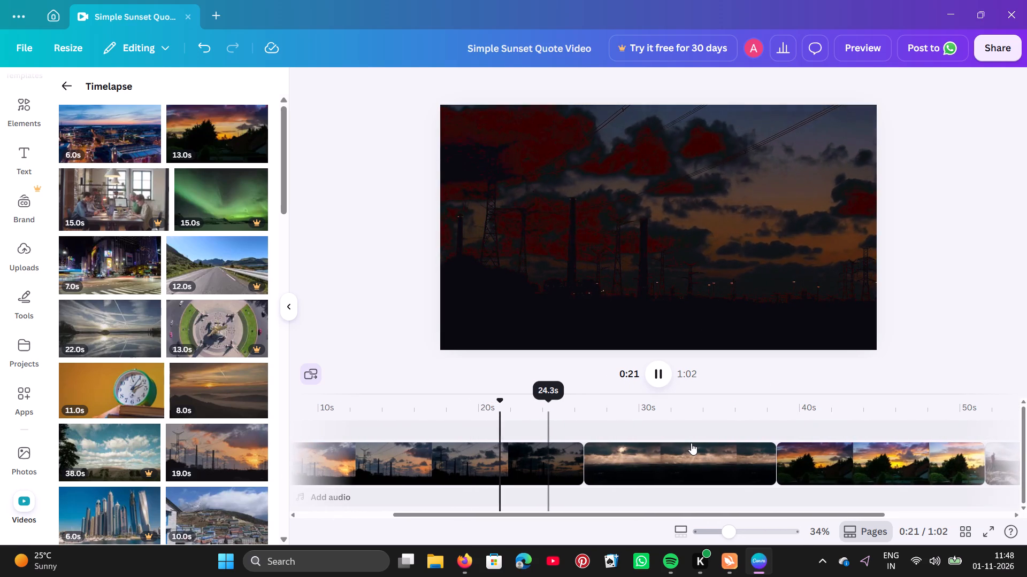
scroll(691, 443, left, 2)
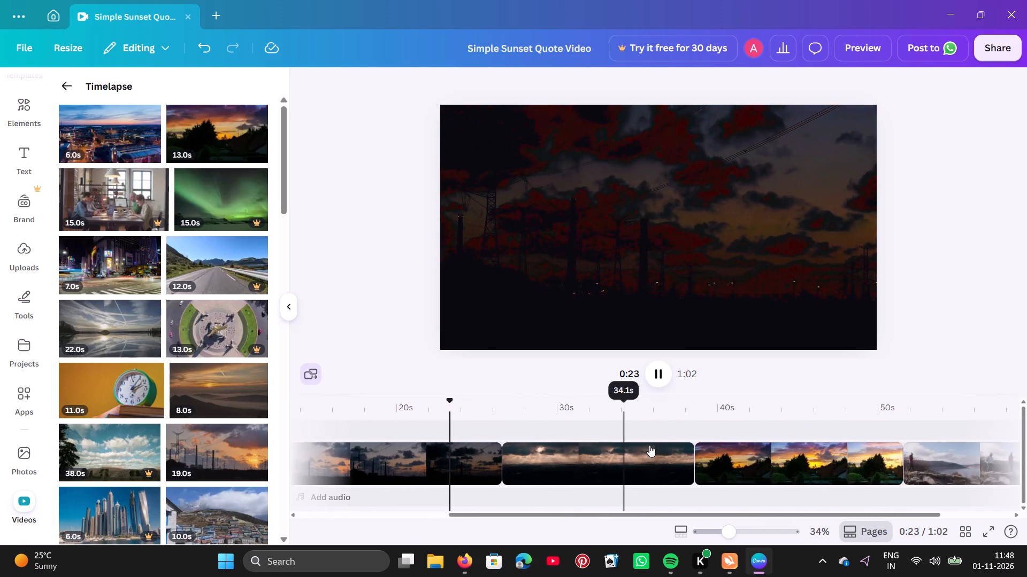
scroll(649, 445, left, 1)
scroll(693, 458, right, 5)
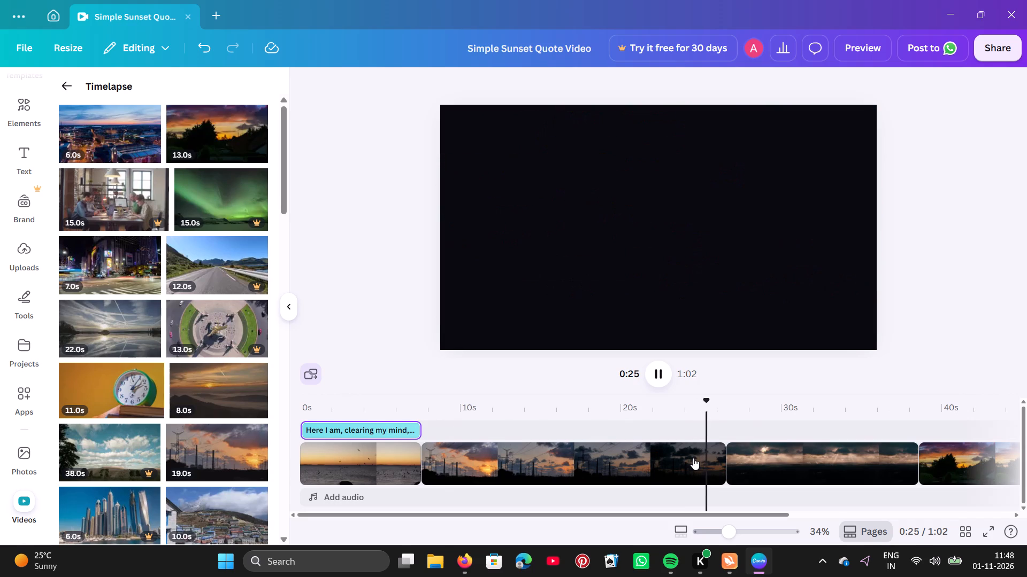
scroll(693, 458, right, 4)
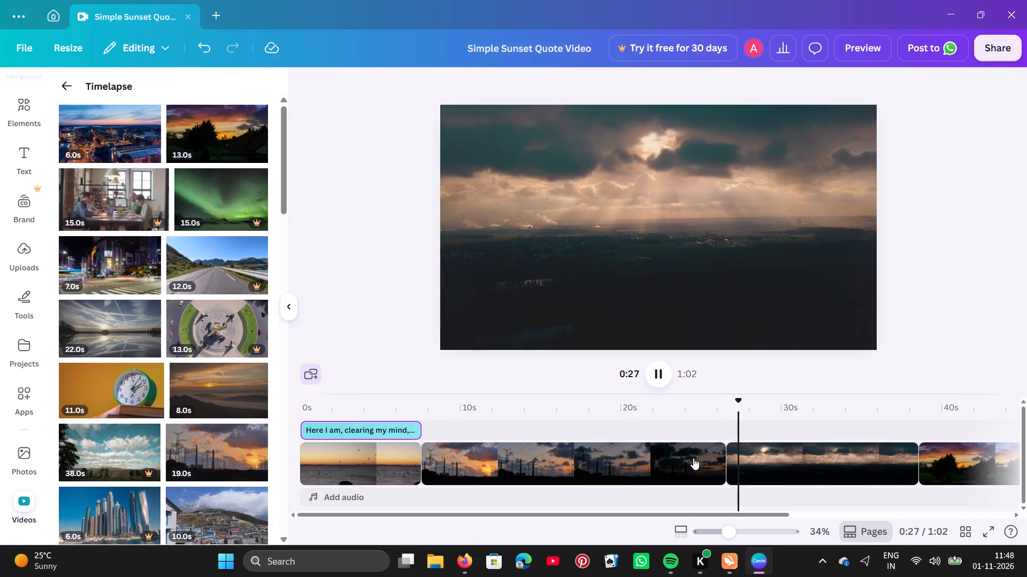
scroll(623, 422, left, 1)
scroll(705, 424, right, 1)
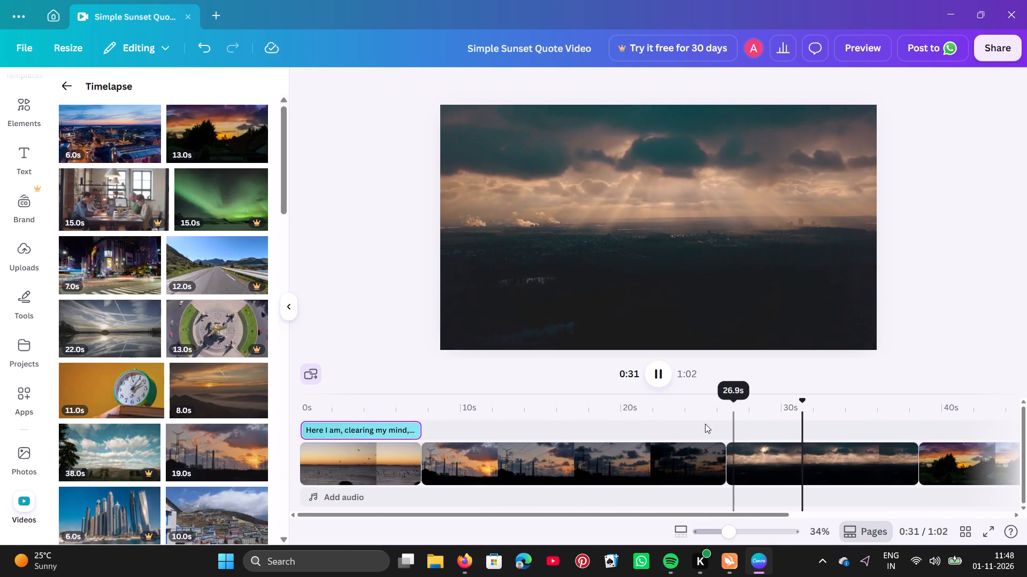
scroll(679, 365, left, 1)
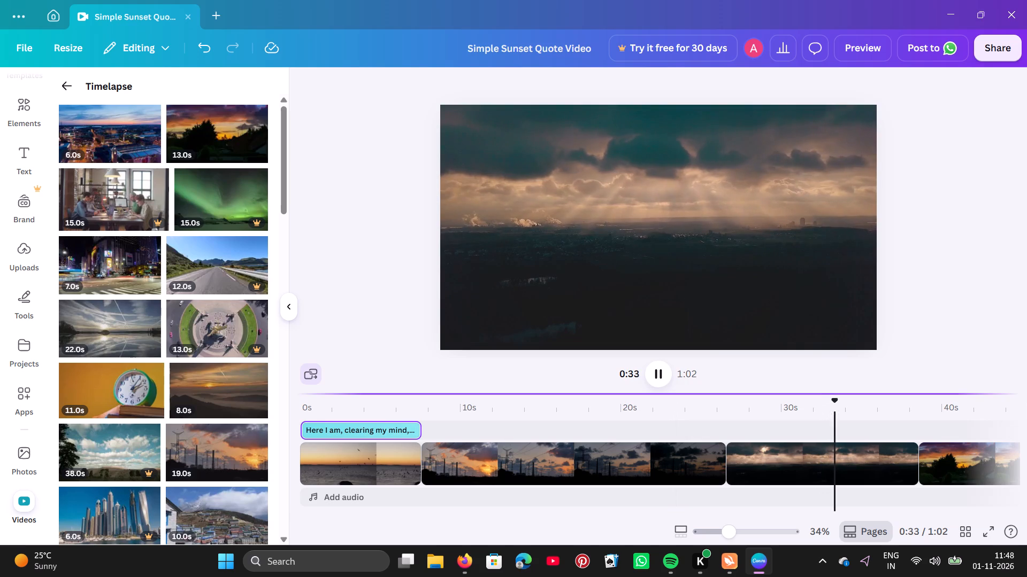
scroll(724, 390, left, 1)
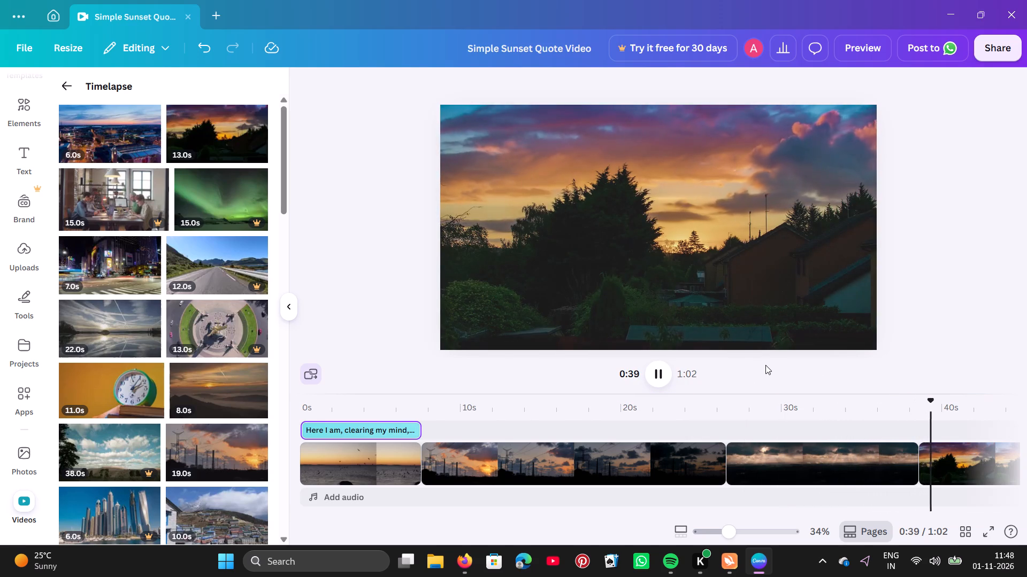
scroll(666, 350, left, 1)
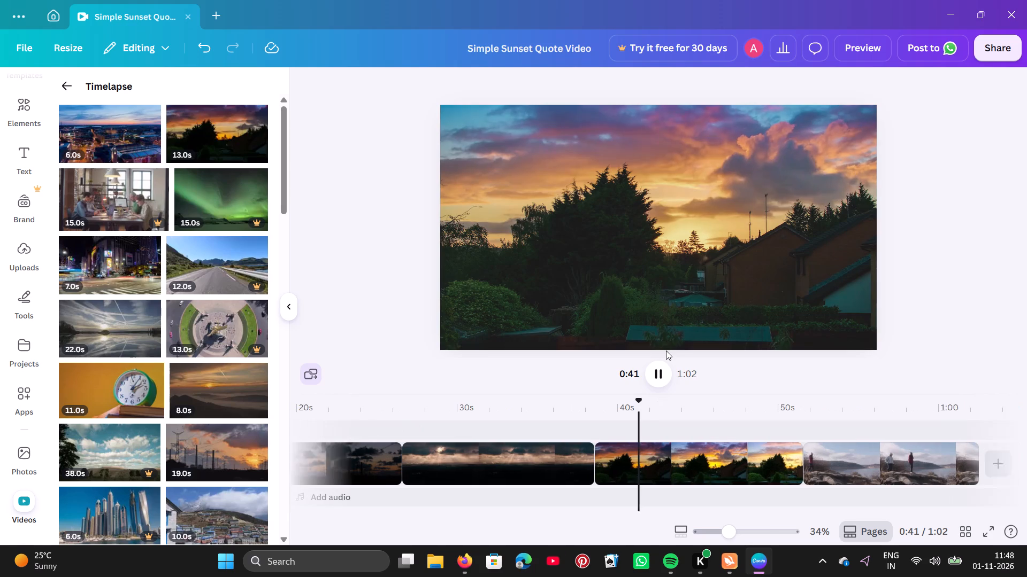
scroll(666, 350, left, 1)
Pause playback and inspect the filter settings of the 13.0s trees-and-houses clip and the final lakeside clip.
click(666, 246)
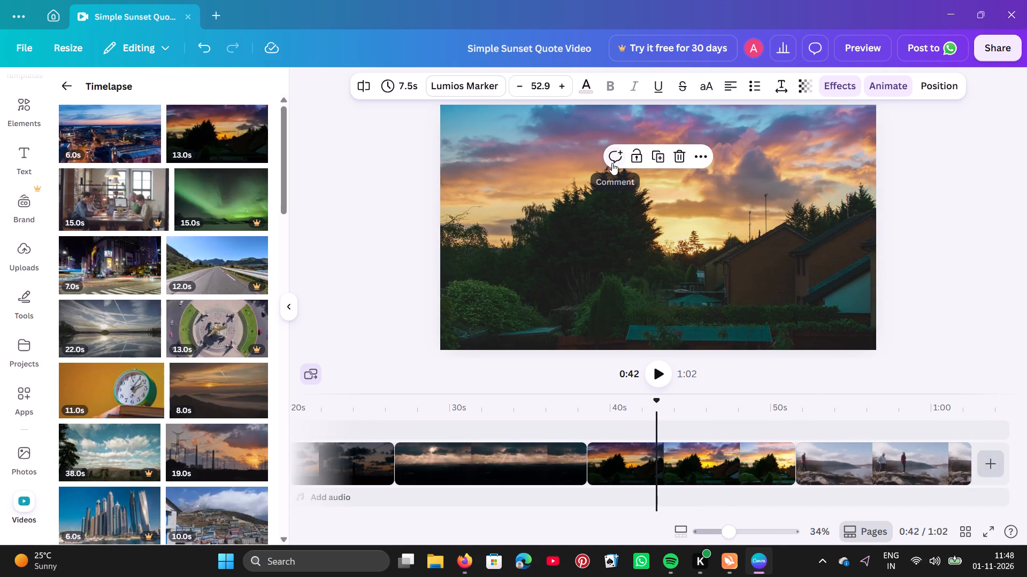
click(702, 154)
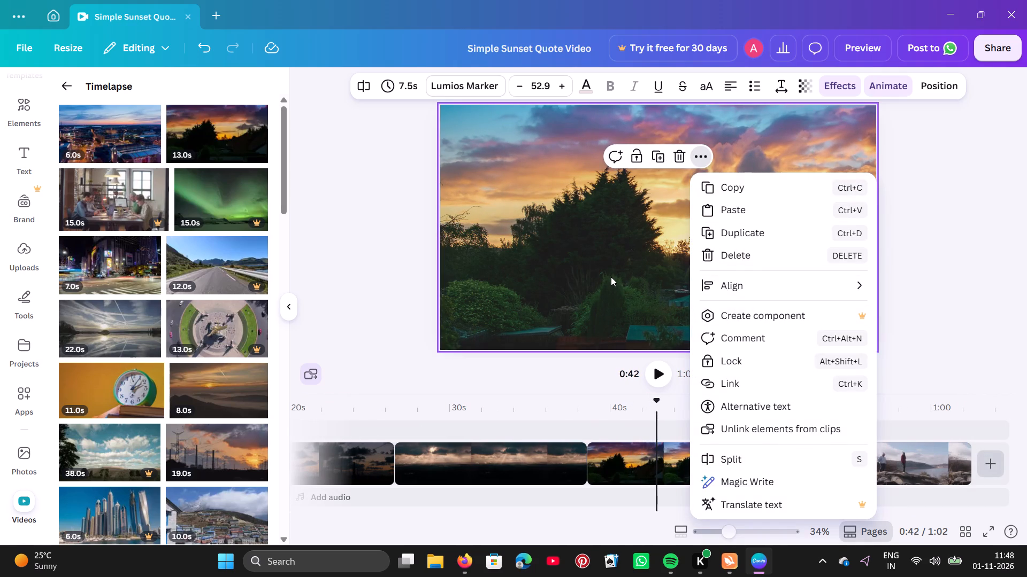
click(609, 246)
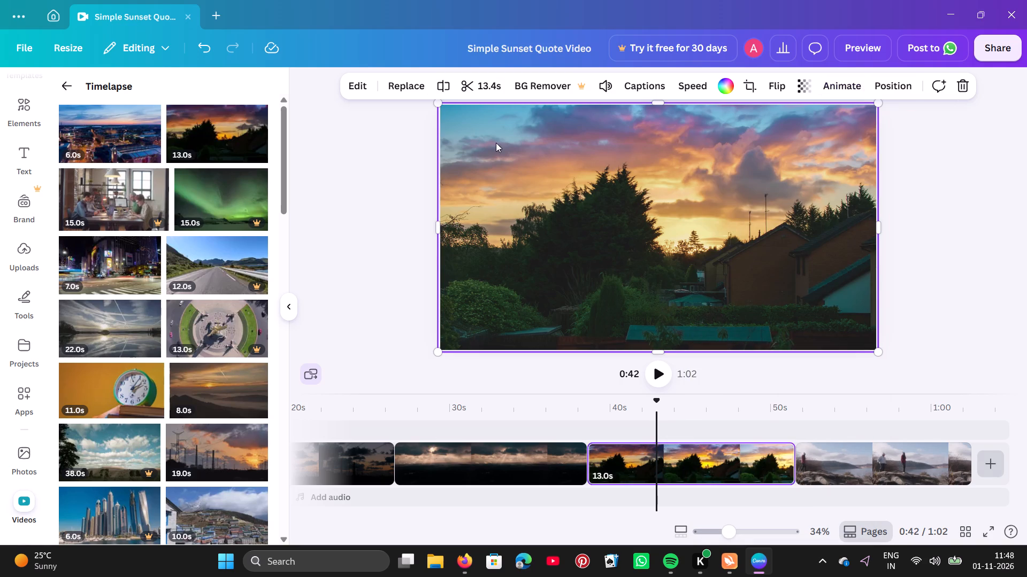
click(362, 80)
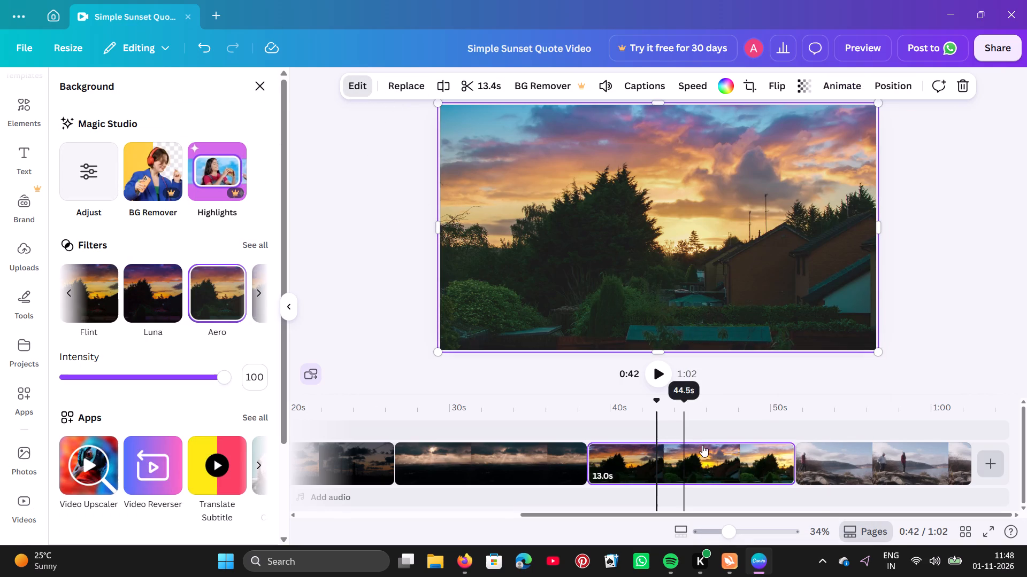
scroll(822, 490, left, 6)
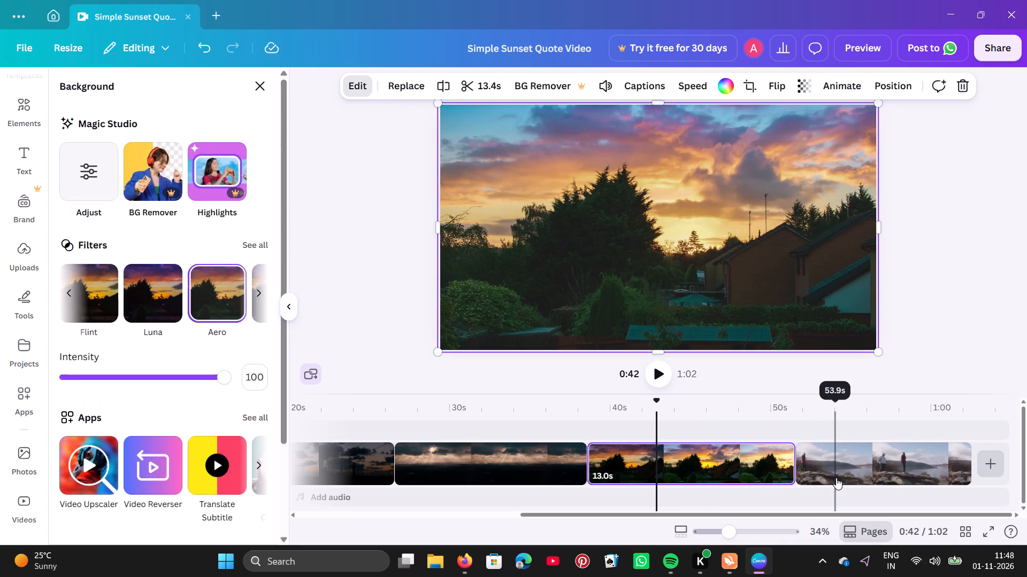
click(821, 460)
scroll(835, 460, left, 2)
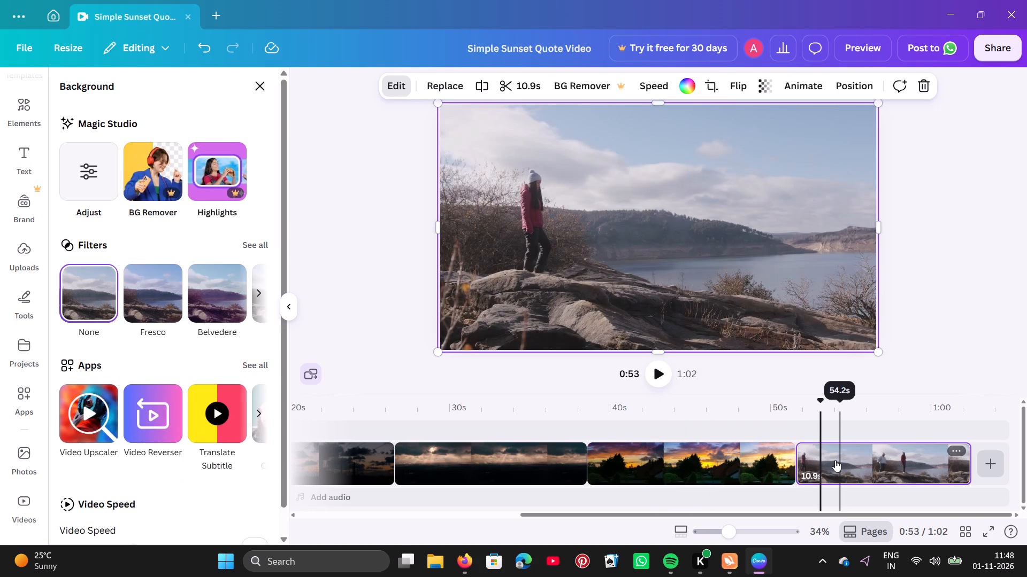
scroll(835, 460, left, 2)
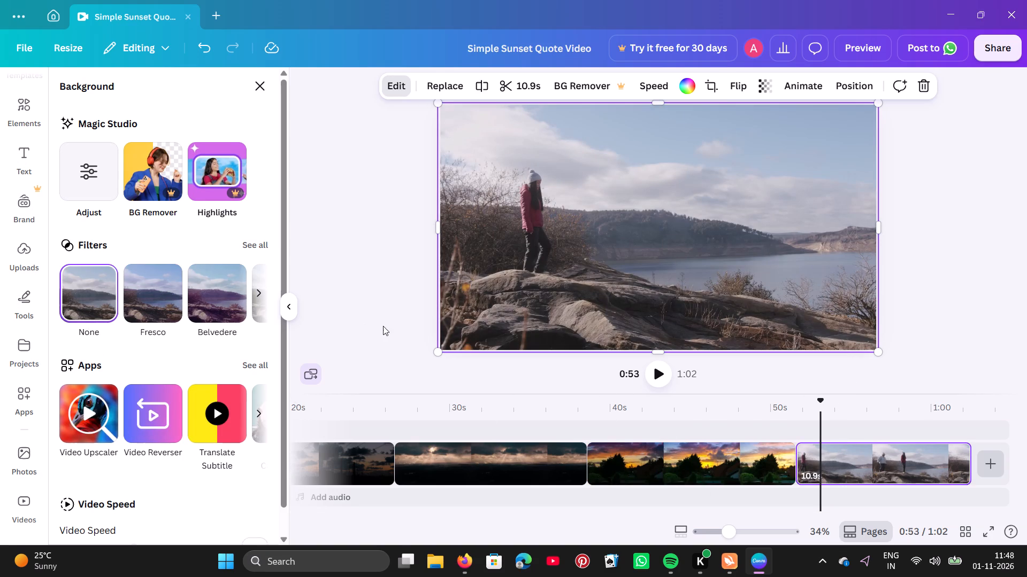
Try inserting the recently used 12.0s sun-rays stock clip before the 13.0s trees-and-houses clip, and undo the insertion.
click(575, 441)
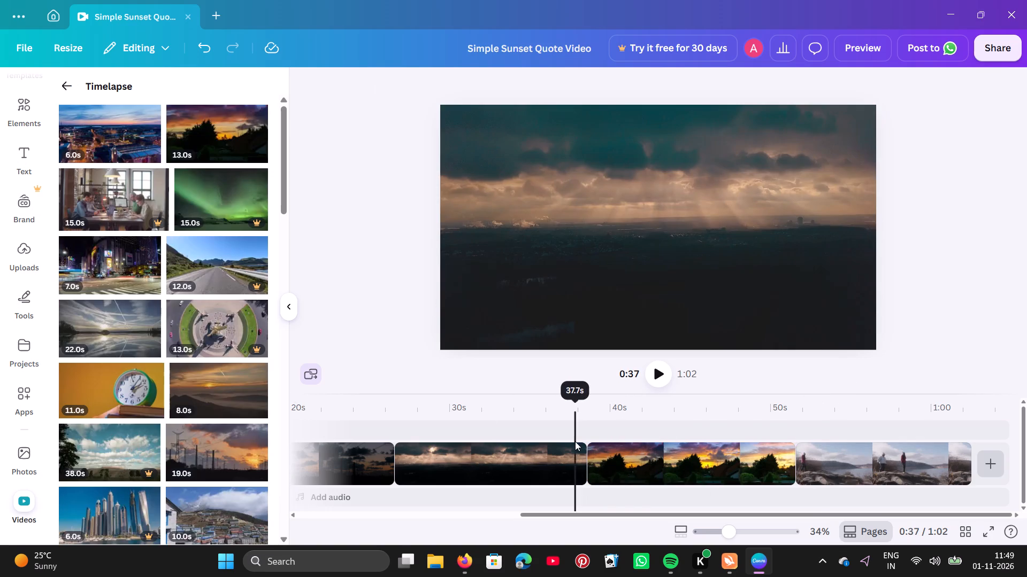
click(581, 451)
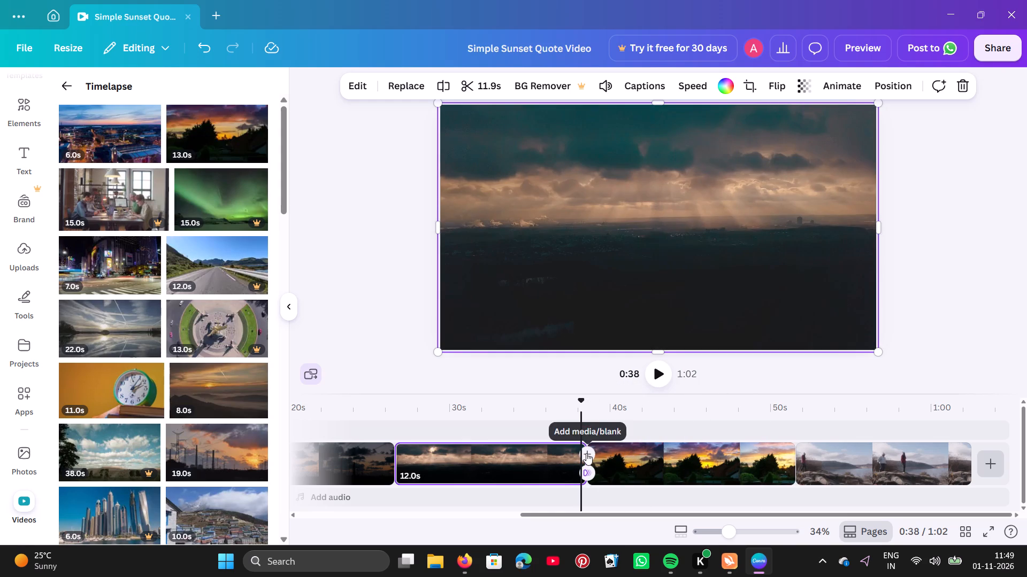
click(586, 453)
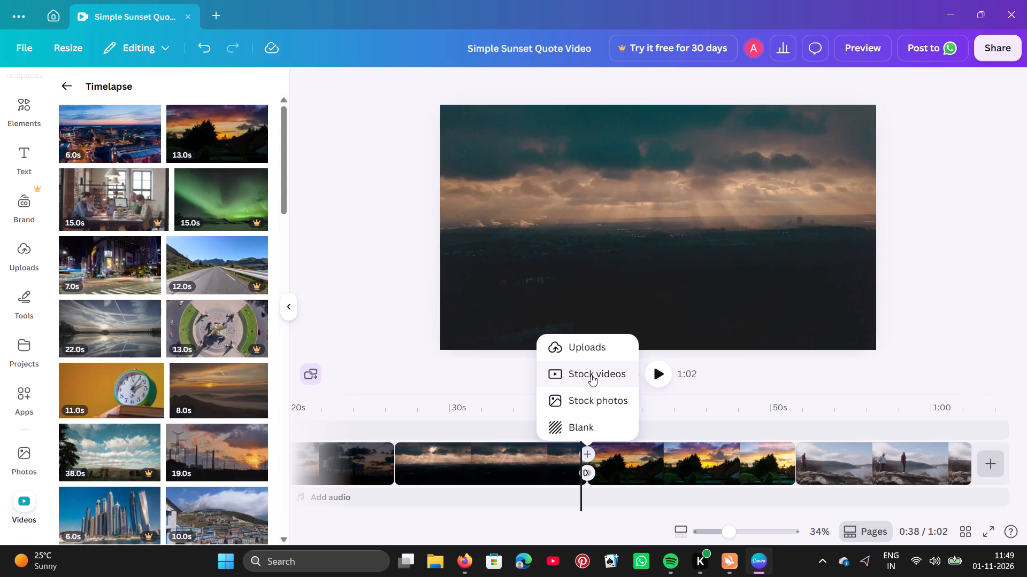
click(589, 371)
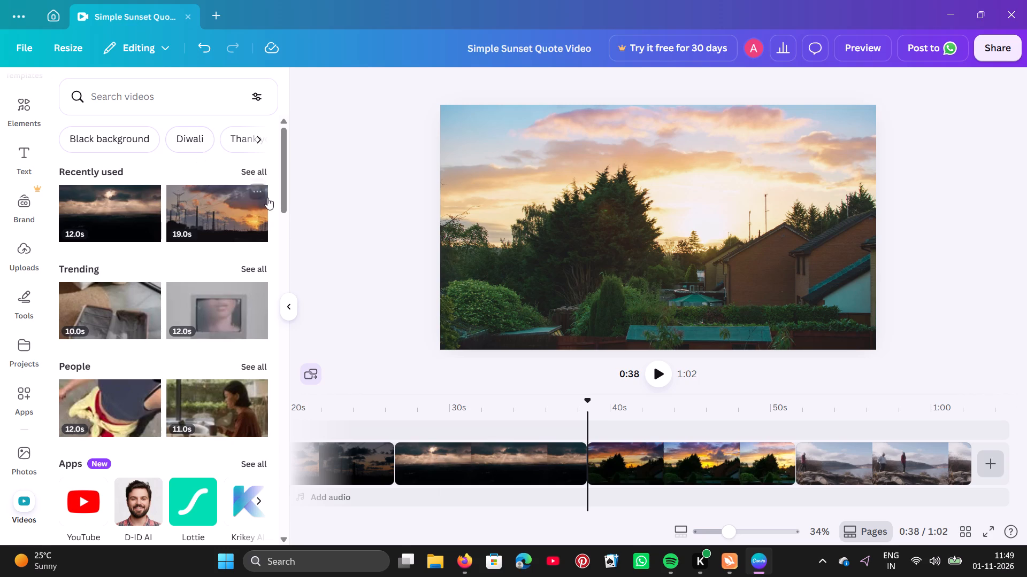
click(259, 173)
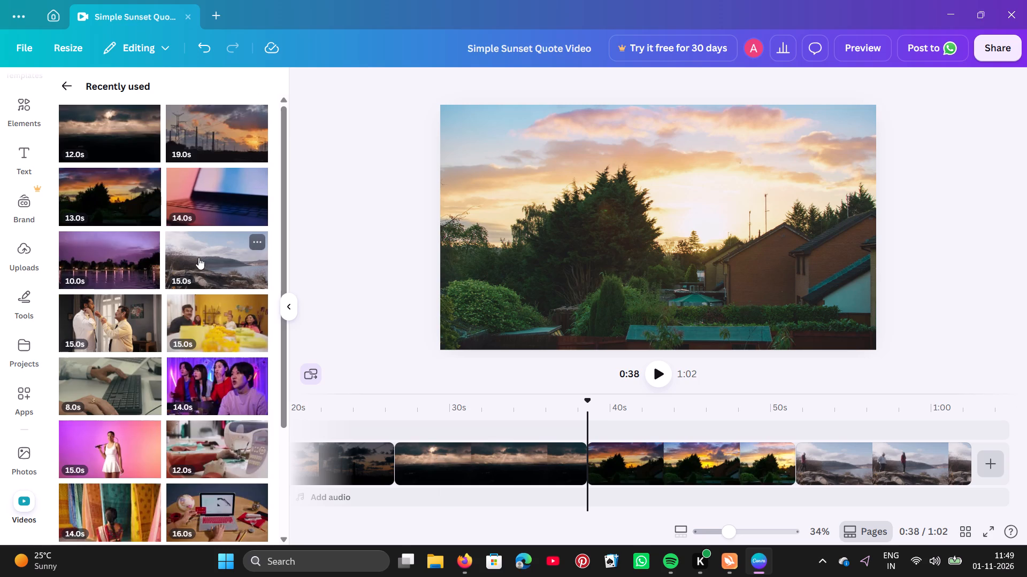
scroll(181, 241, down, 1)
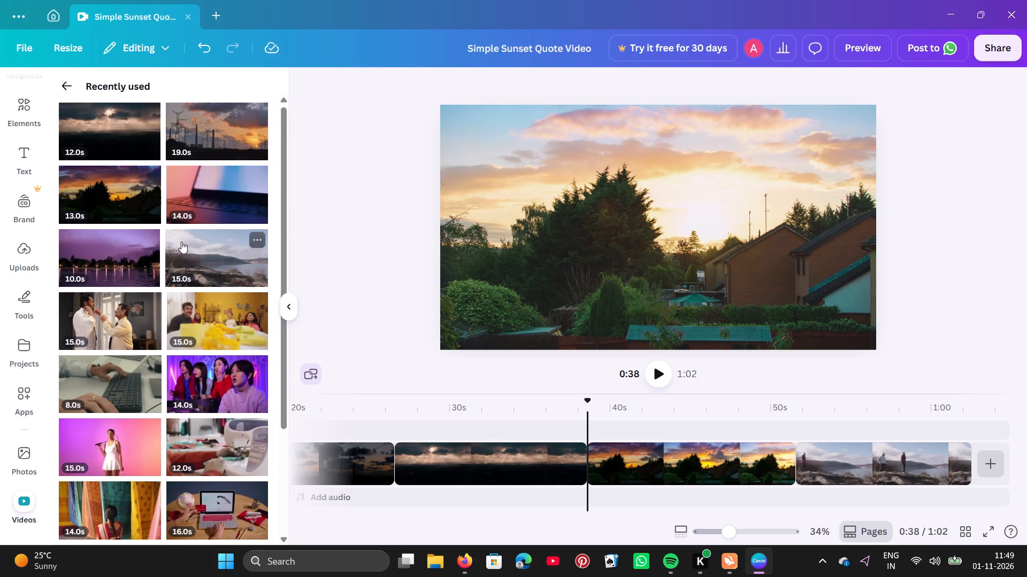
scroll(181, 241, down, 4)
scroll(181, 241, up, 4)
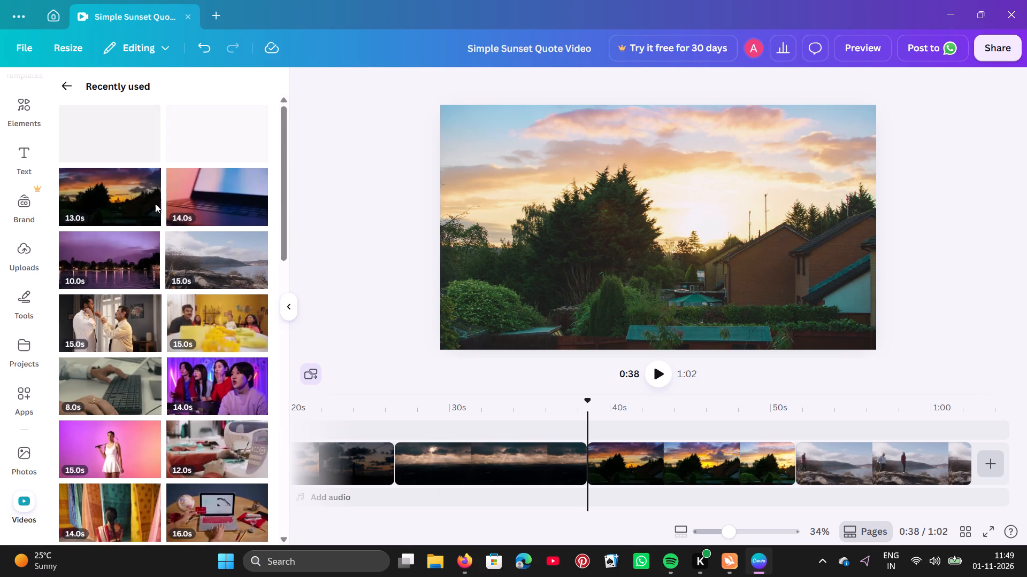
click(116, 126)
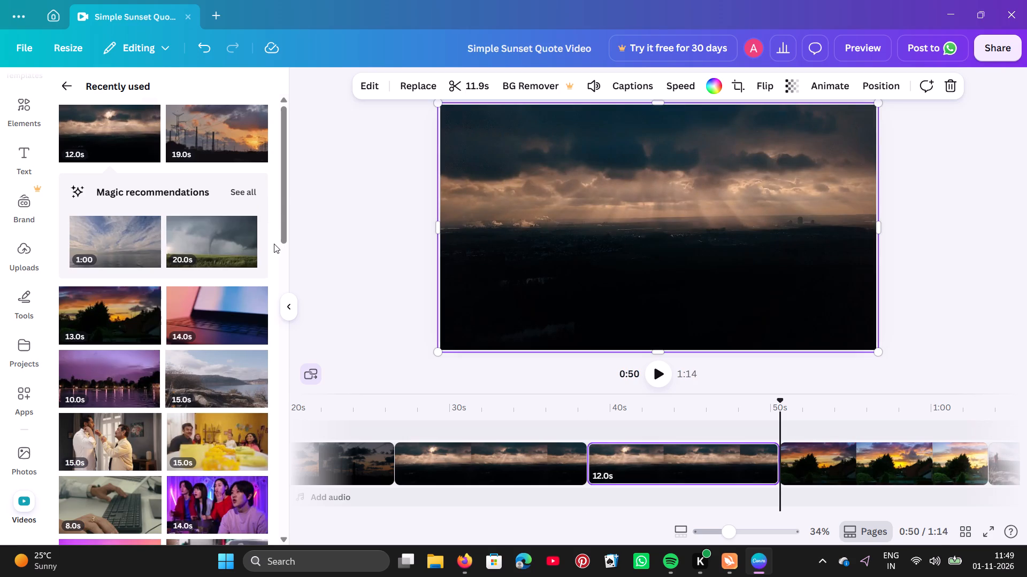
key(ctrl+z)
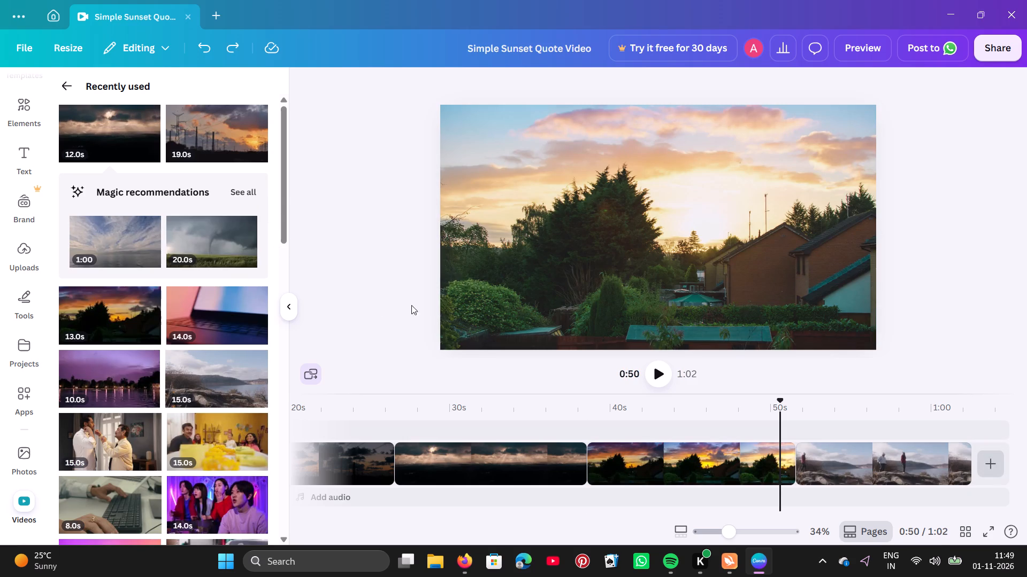
Trim the end of the 13.0s sunset clip with trees and houses to about 10.3 s.
scroll(583, 373, down, 3)
click(639, 471)
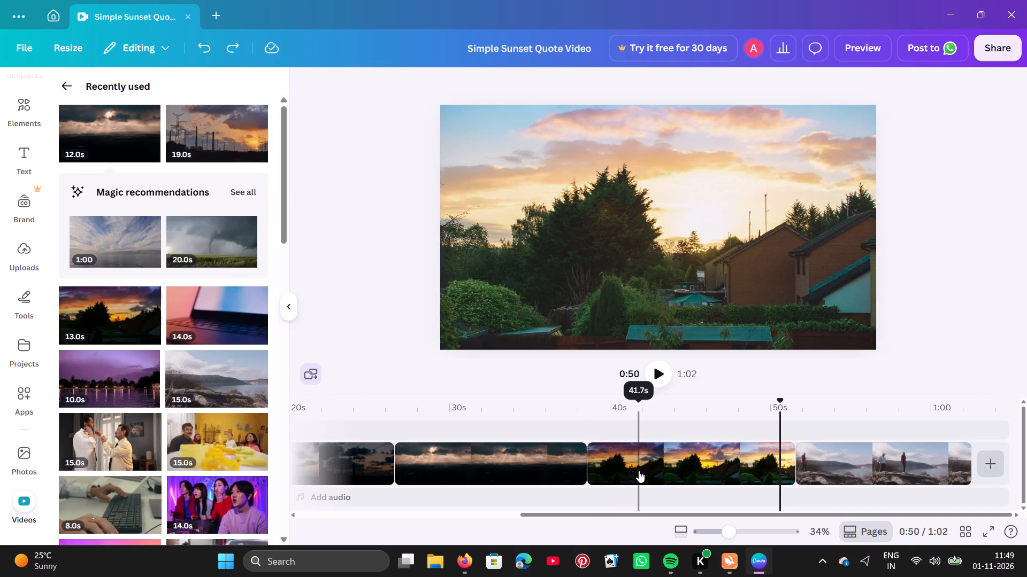
drag(649, 464, 685, 476)
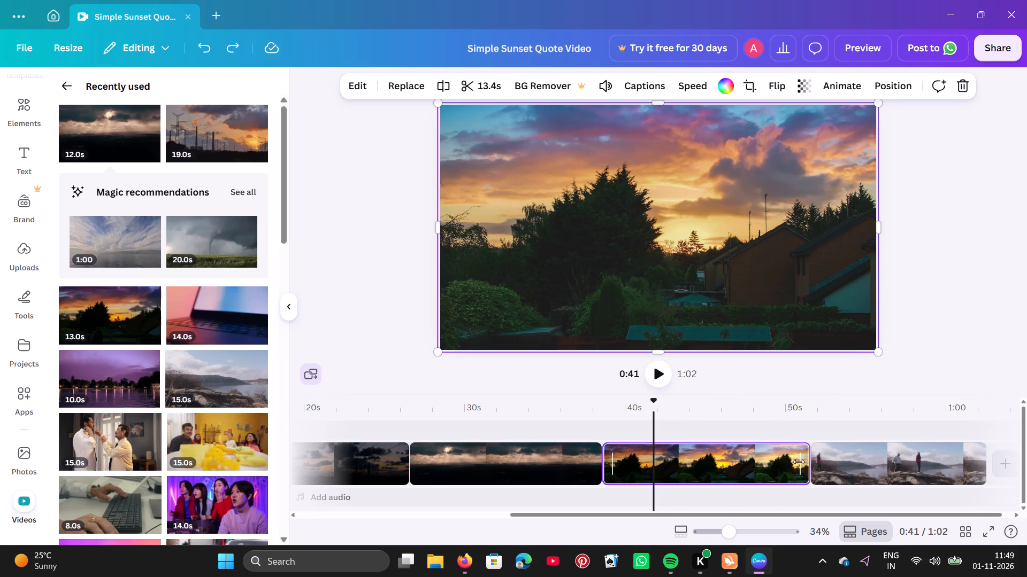
drag(799, 462, 754, 472)
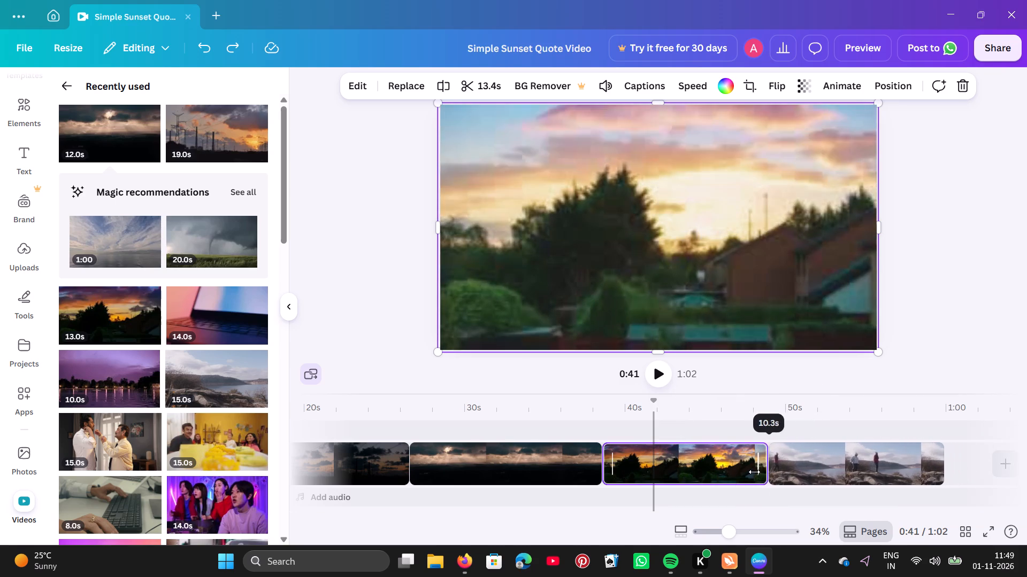
Trim the end of the sunset clip with trees and houses further, to about 3.6 s.
drag(754, 472, 689, 494)
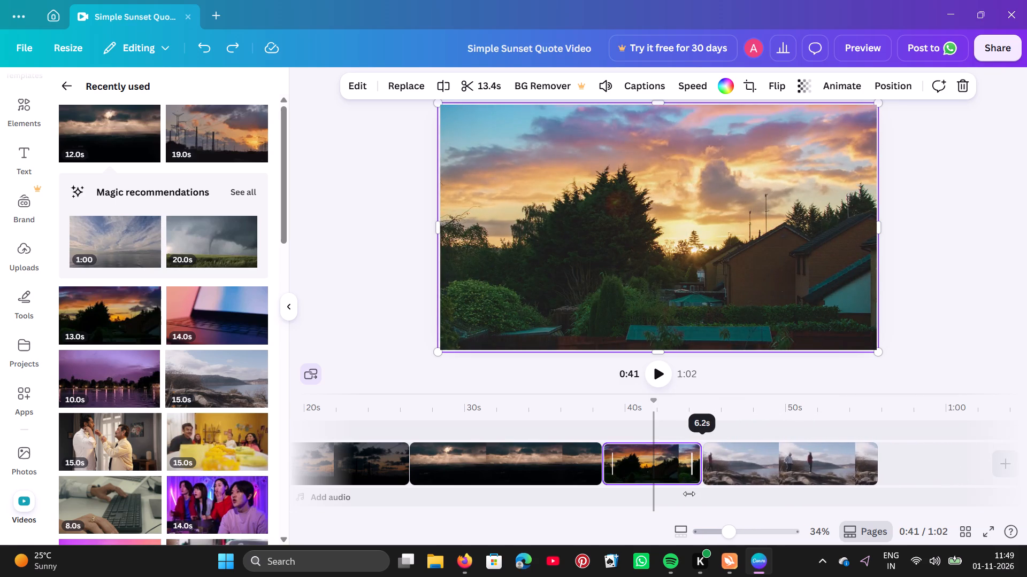
drag(689, 494, 655, 506)
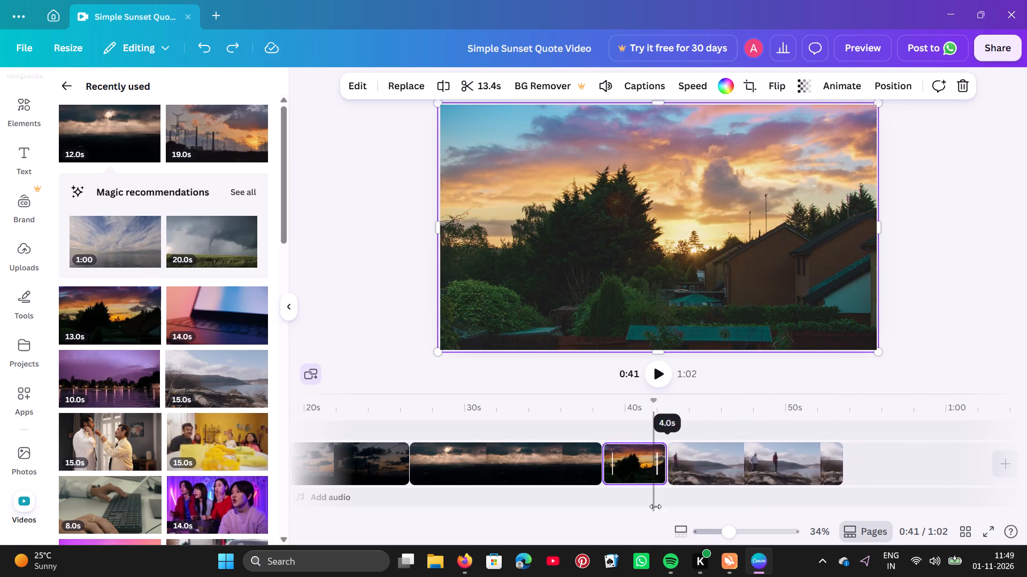
drag(655, 506, 651, 506)
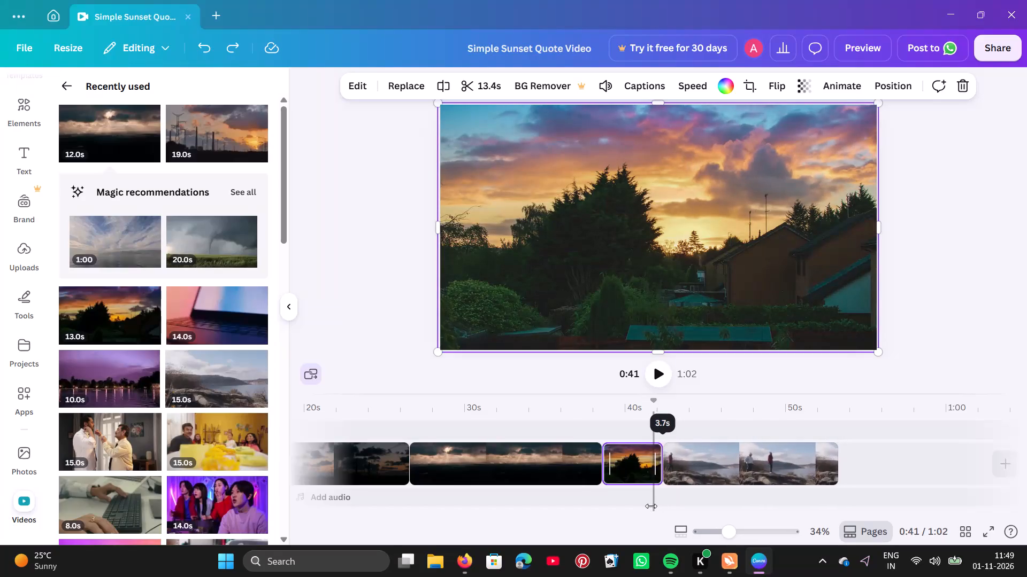
drag(651, 506, 649, 505)
Trim the end of the 19.3 s power-lines sunset clip to about 3.6 s.
scroll(555, 507, right, 5)
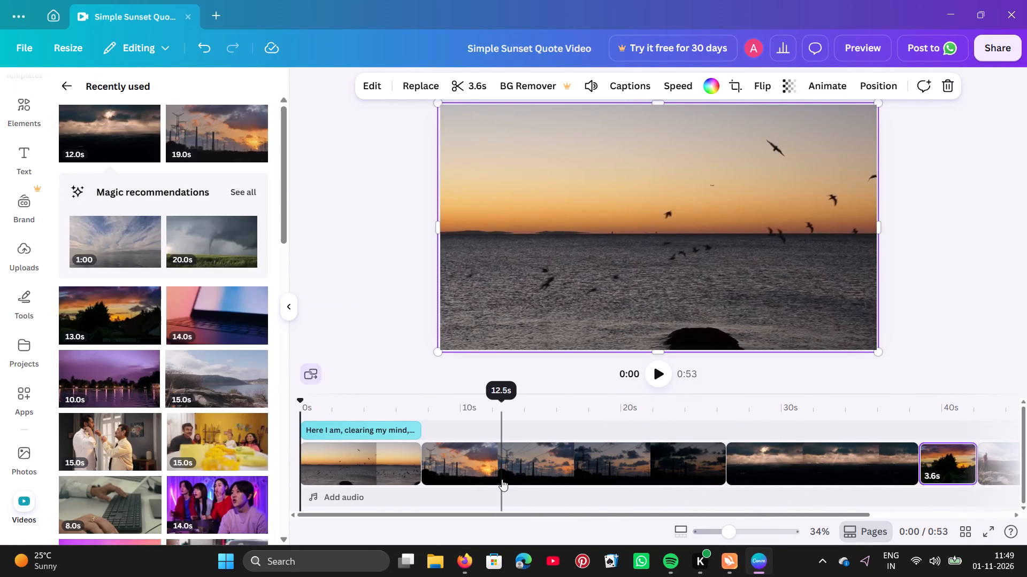
click(505, 445)
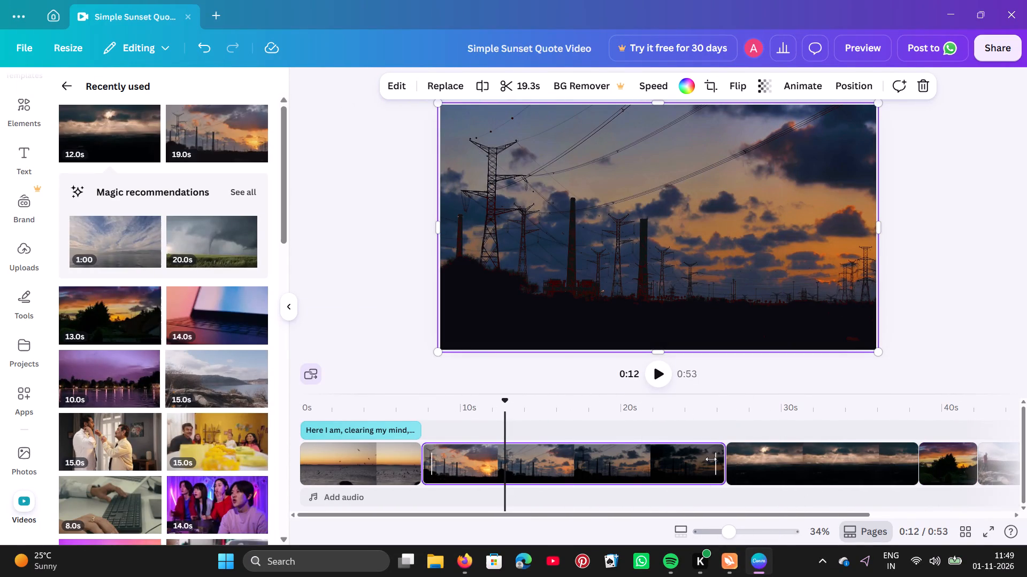
drag(715, 459, 604, 480)
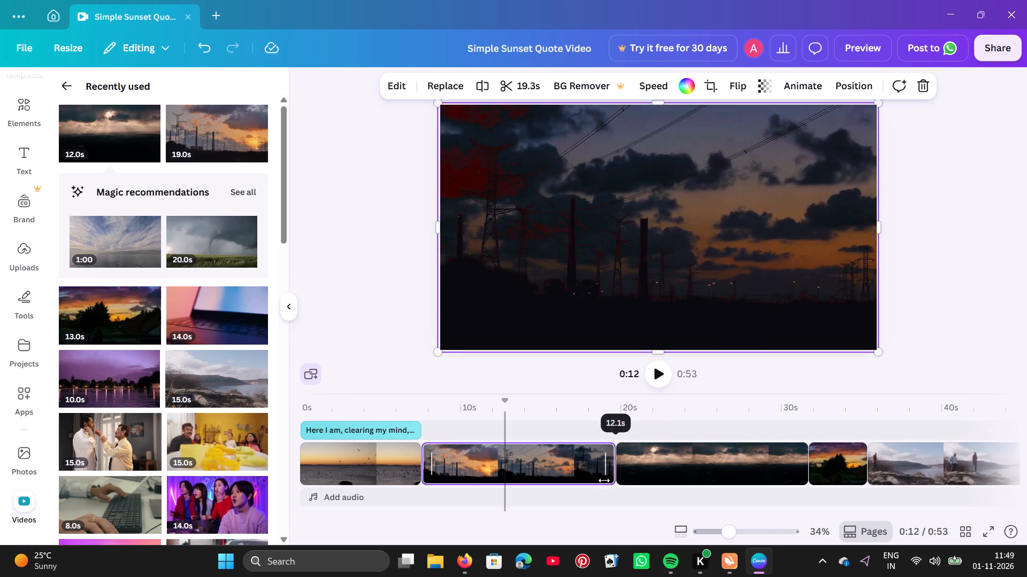
drag(604, 480, 502, 474)
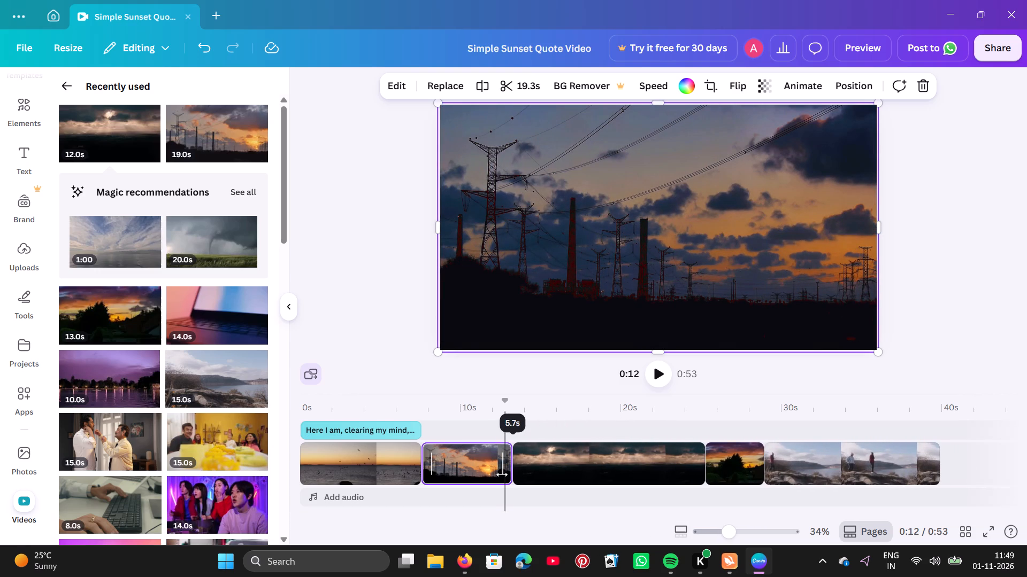
drag(502, 474, 480, 475)
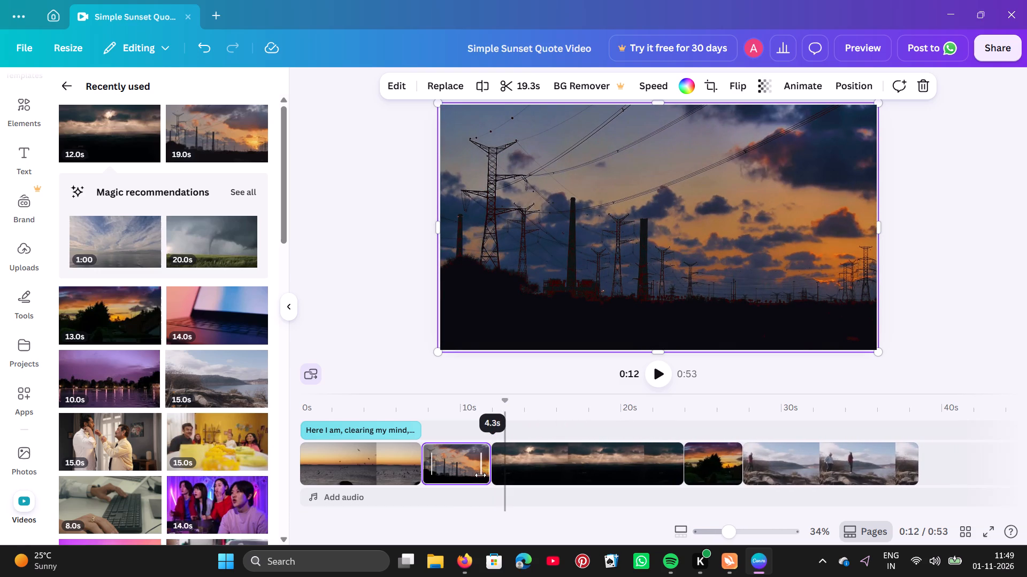
drag(480, 475, 469, 474)
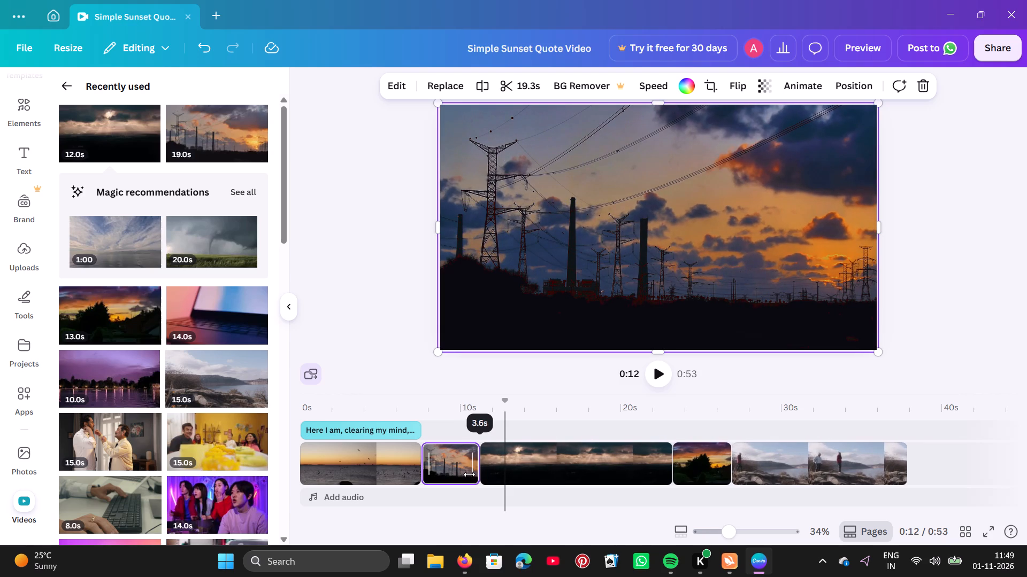
drag(469, 474, 470, 474)
Trim the end of the 12.0 s sun-rays clip to about 3.6 s.
click(534, 466)
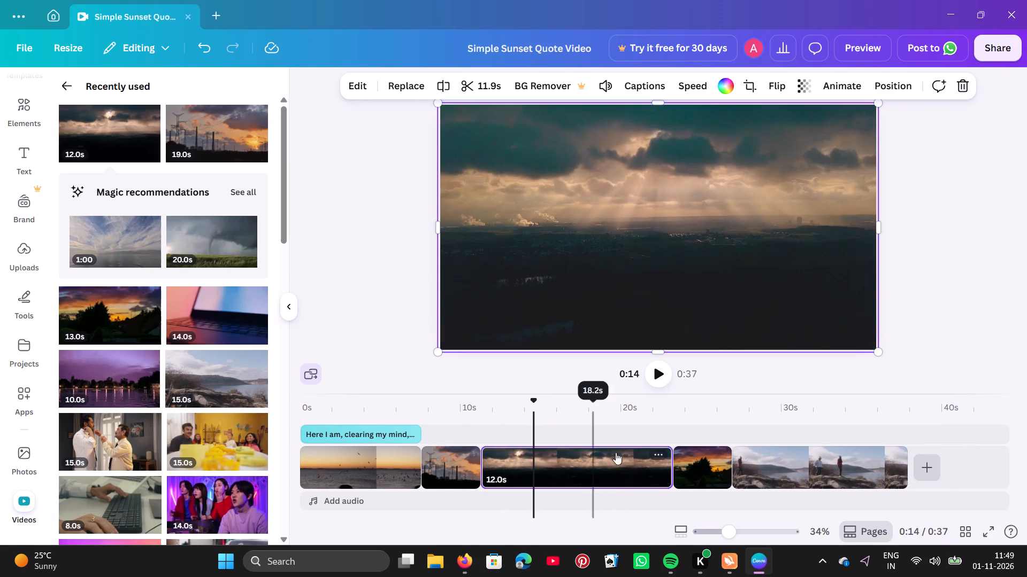
drag(659, 472, 519, 519)
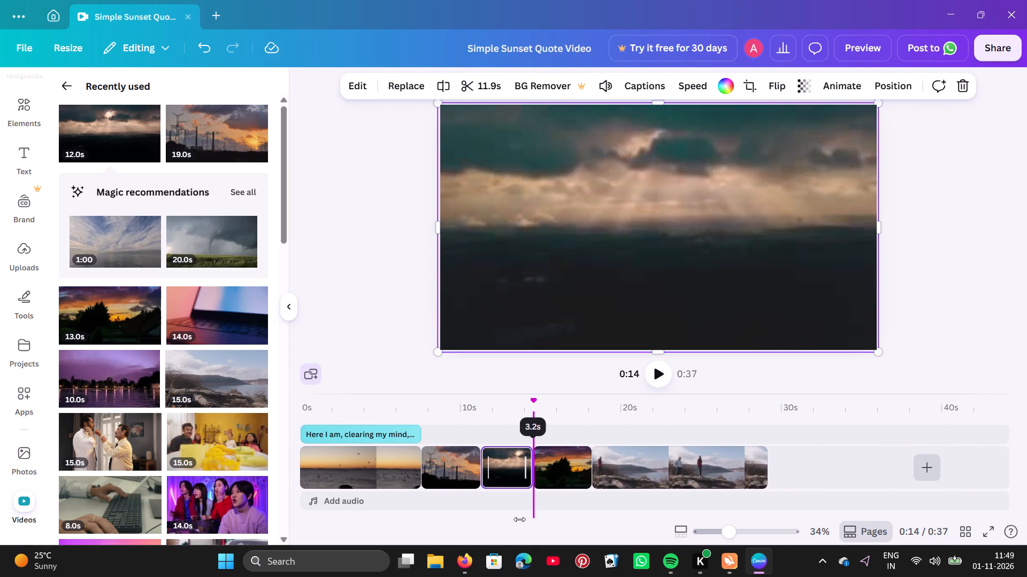
drag(519, 519, 520, 517)
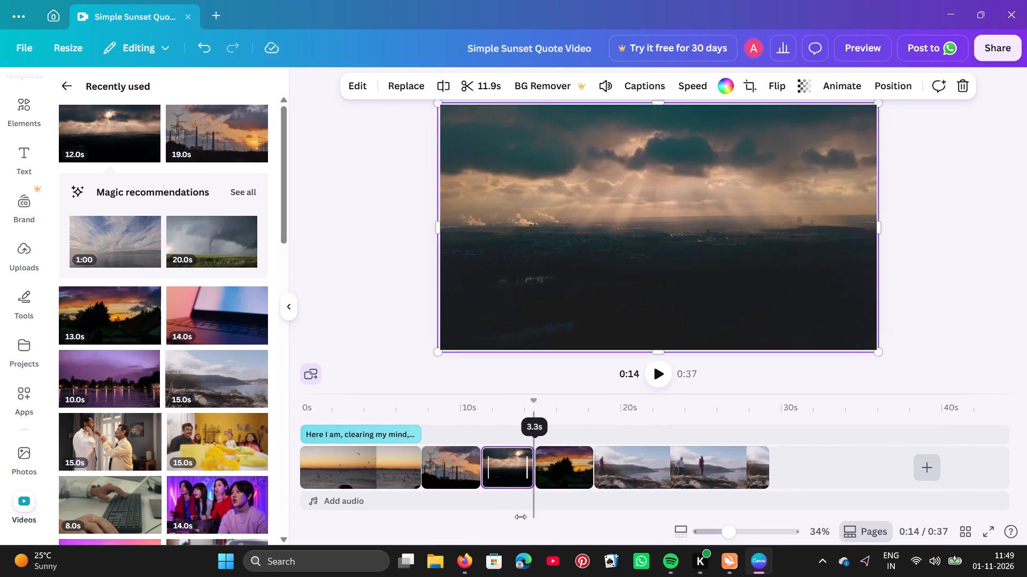
drag(520, 517, 525, 517)
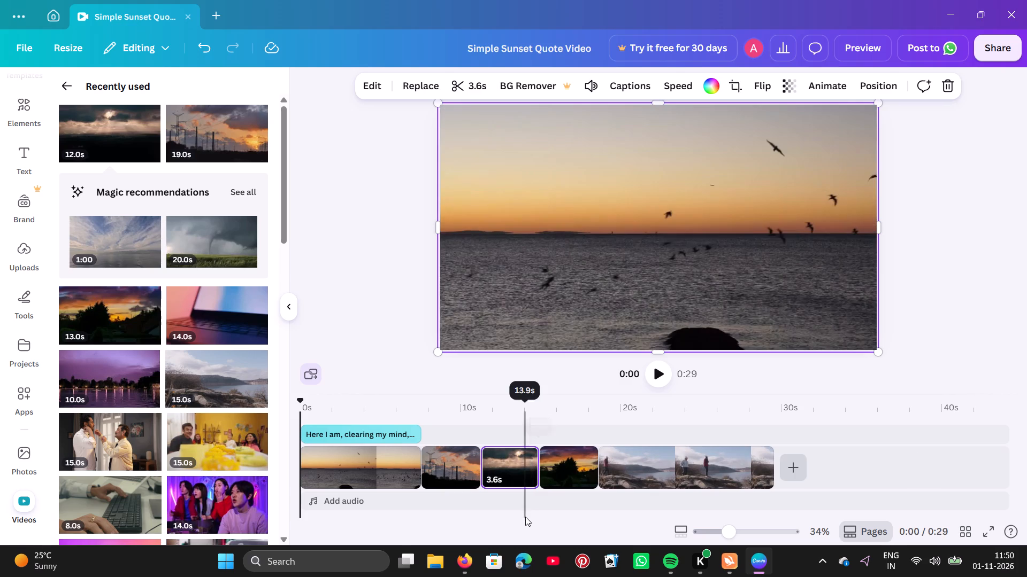
Play the video from near the beginning through the final lakeside clip, reviewing the pacing of the shortened clips.
click(635, 471)
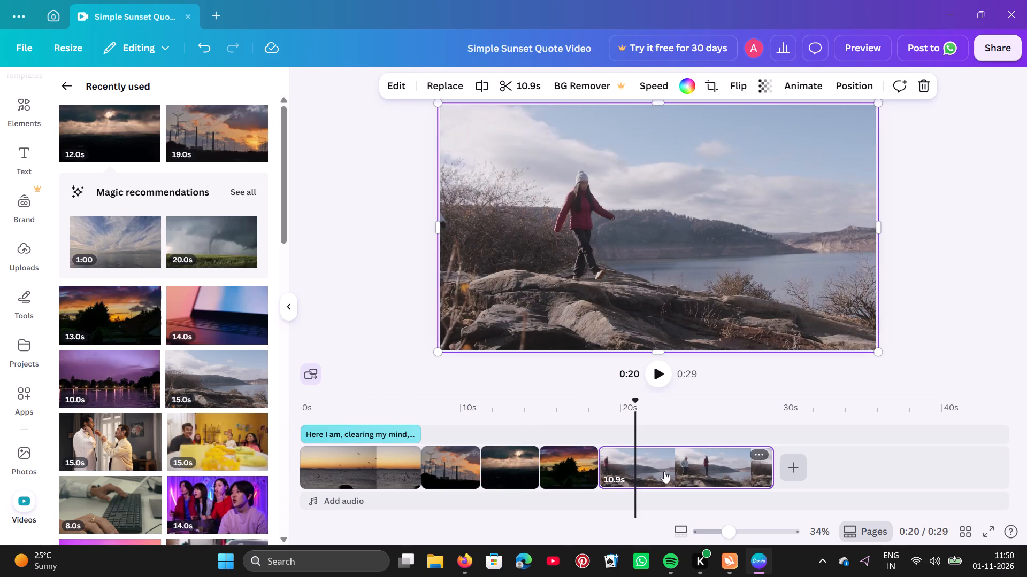
scroll(664, 477, left, 1)
scroll(421, 482, right, 2)
click(313, 404)
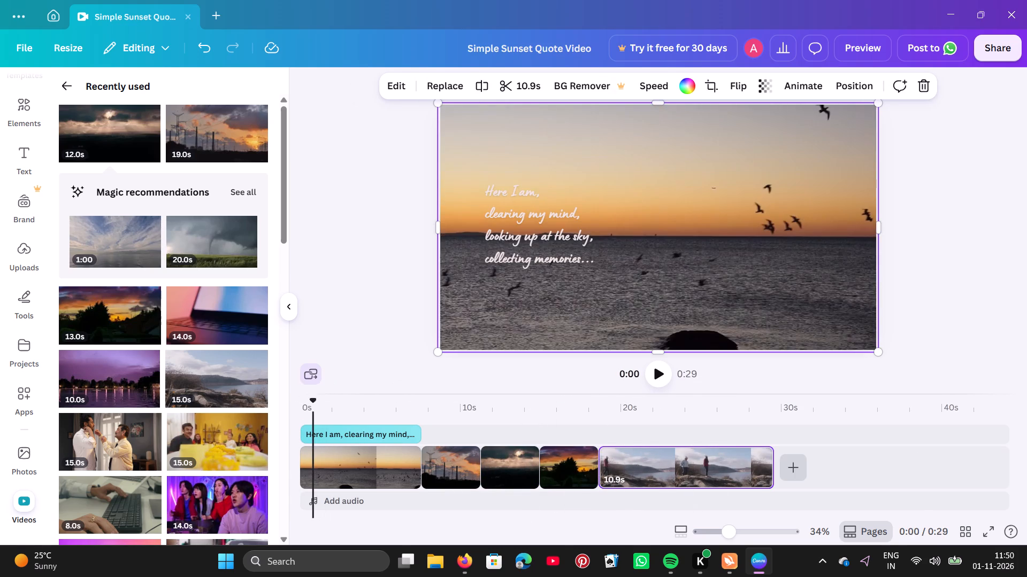
click(302, 410)
click(303, 409)
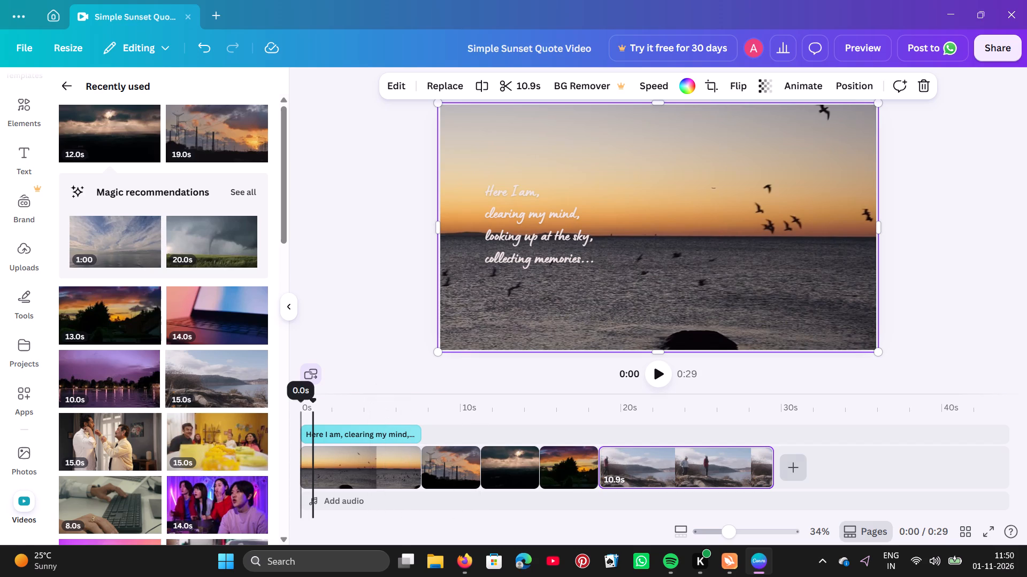
click(306, 406)
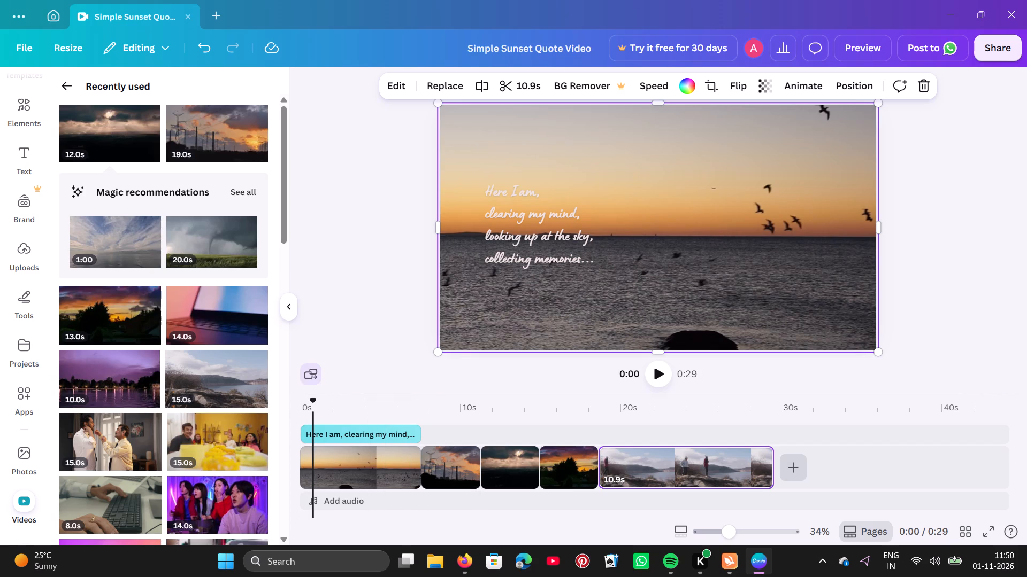
click(307, 410)
click(306, 415)
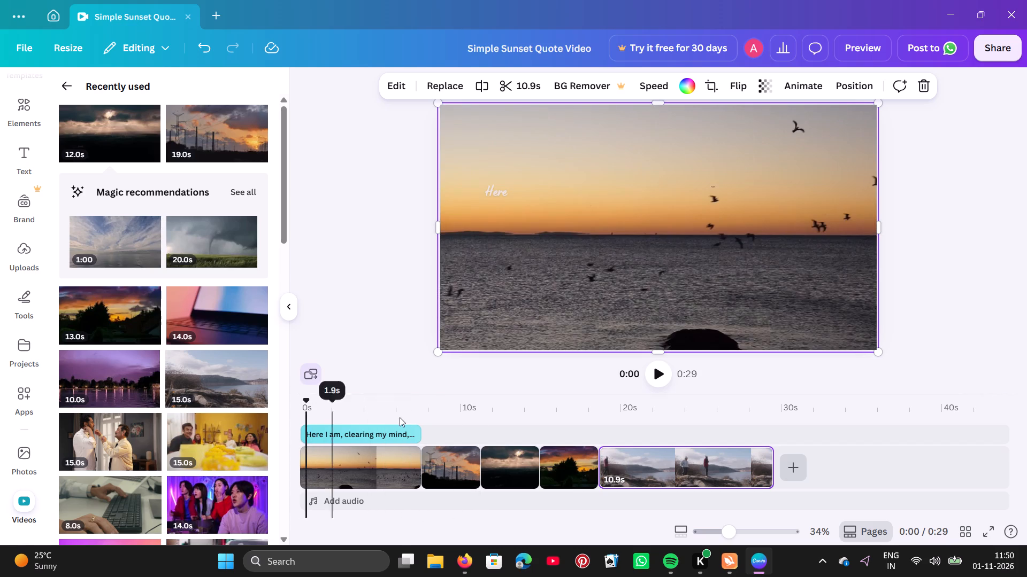
click(657, 372)
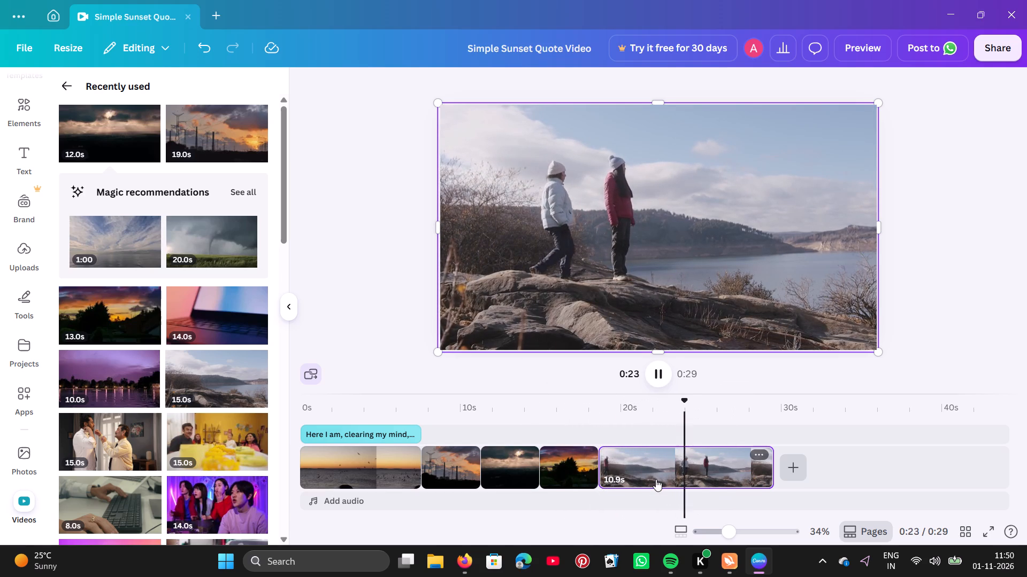
scroll(656, 479, left, 1)
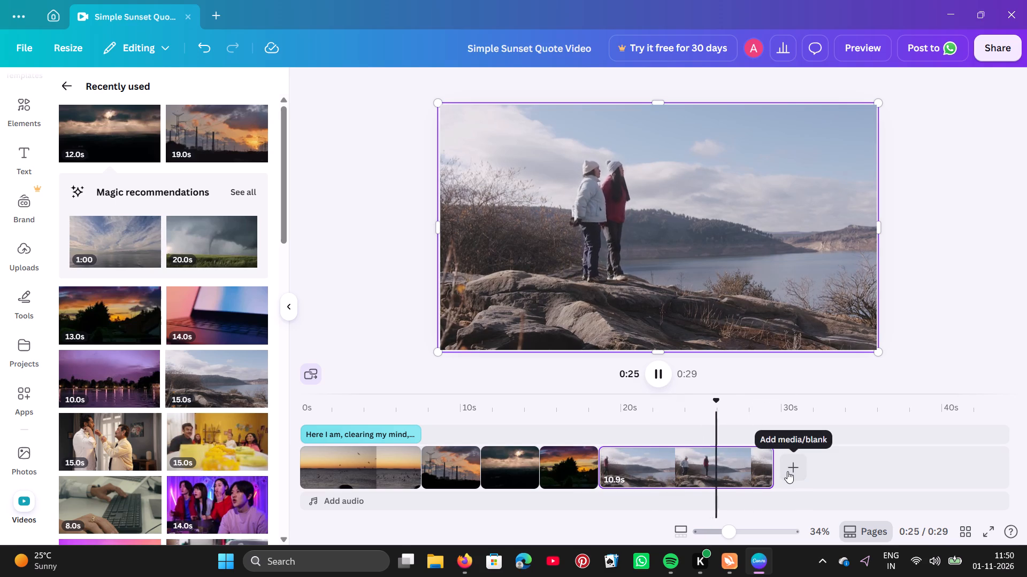
Add the recently used 2:06 coastal sunset stock clip with bare trees after the lakeside clip.
click(788, 470)
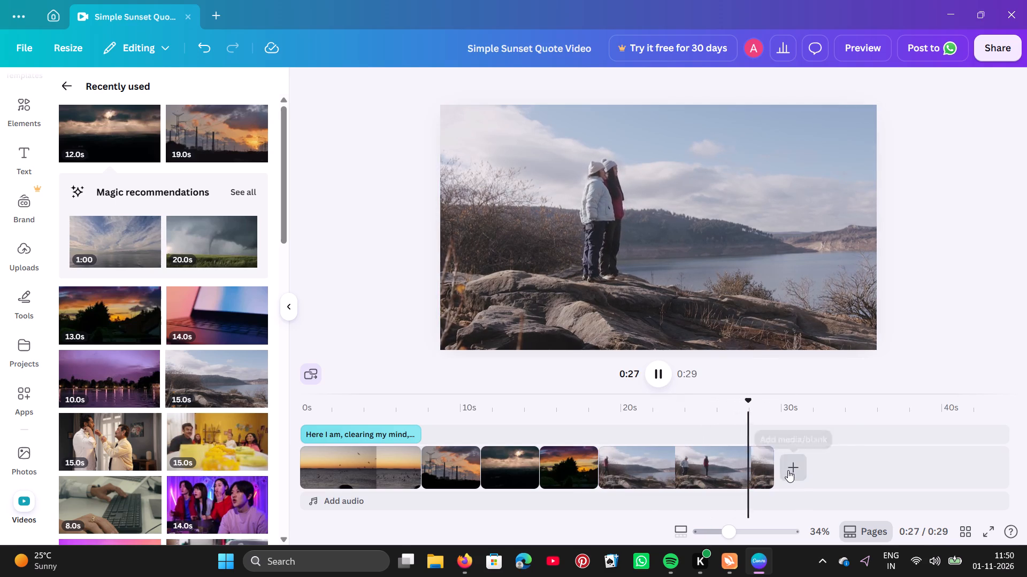
click(786, 383)
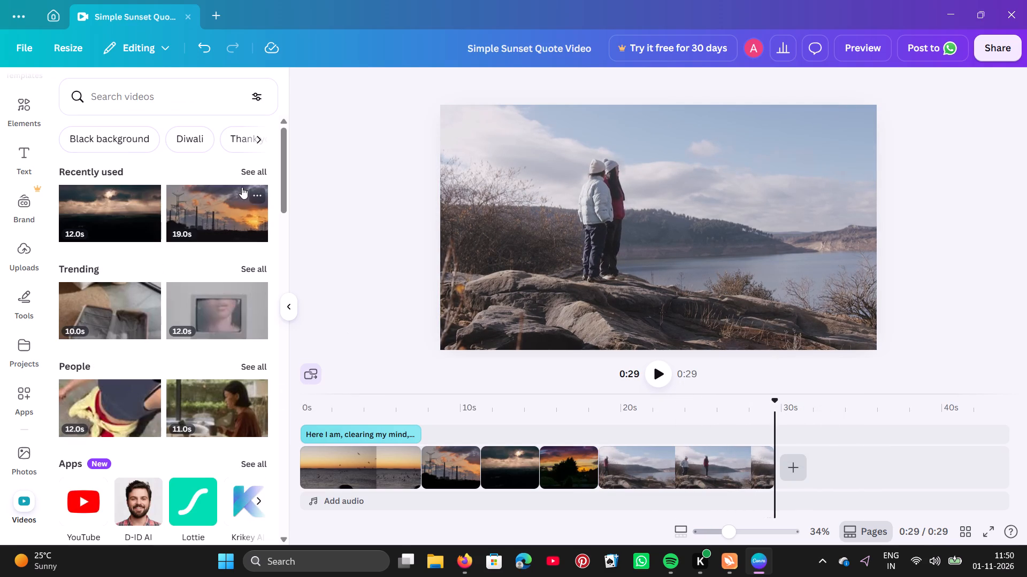
click(249, 172)
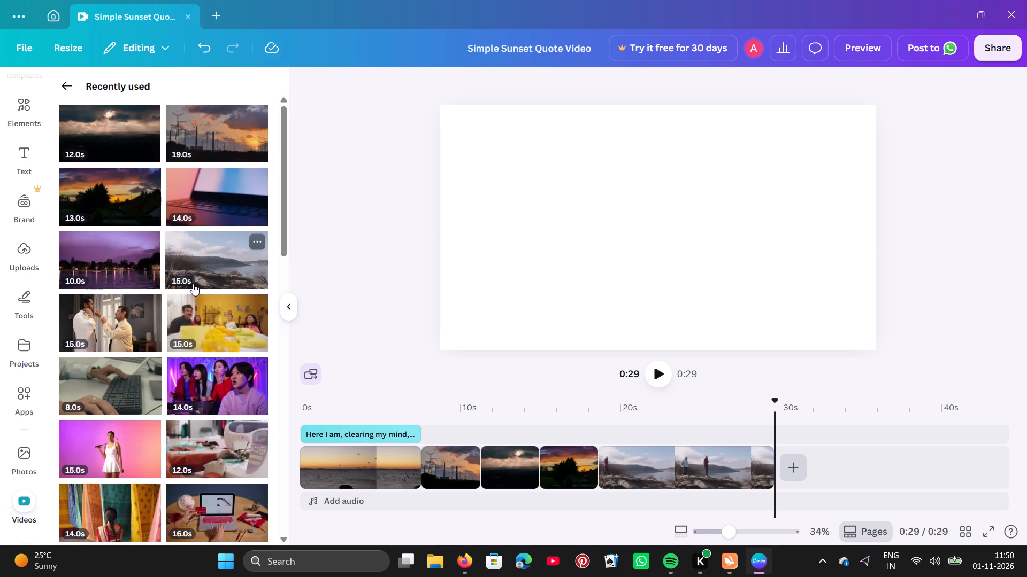
scroll(193, 284, down, 2)
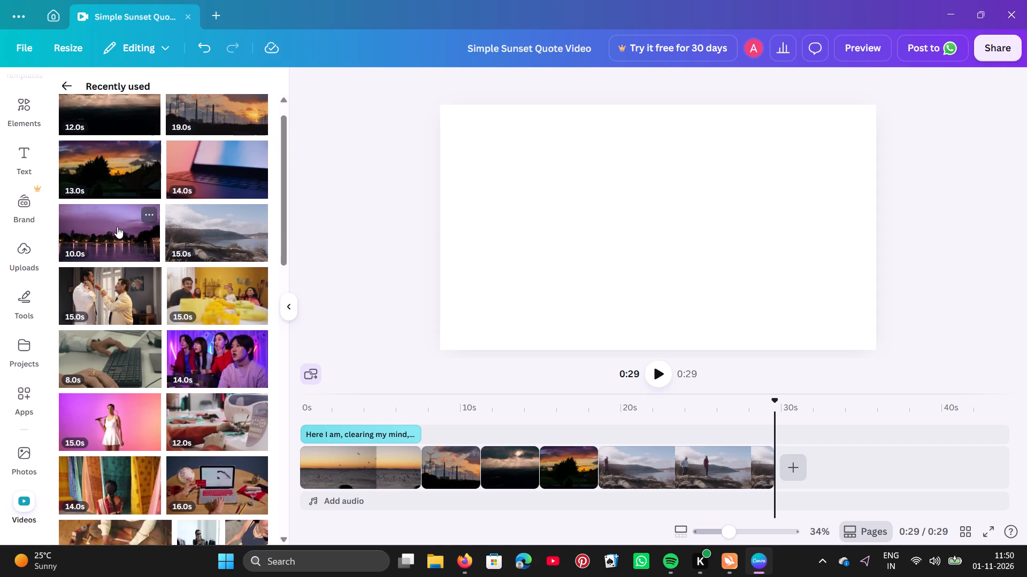
scroll(119, 240, down, 4)
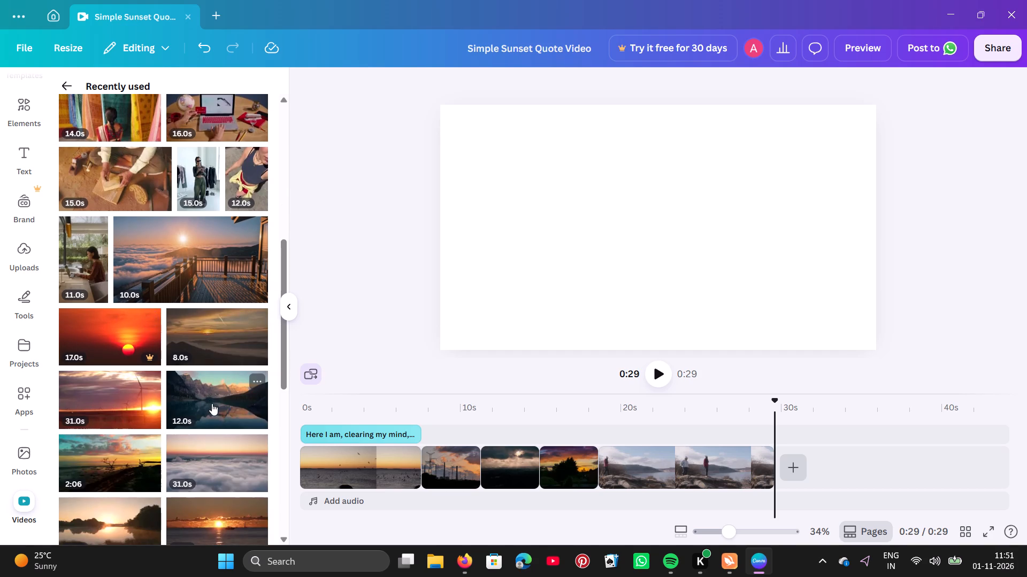
scroll(213, 442, down, 1)
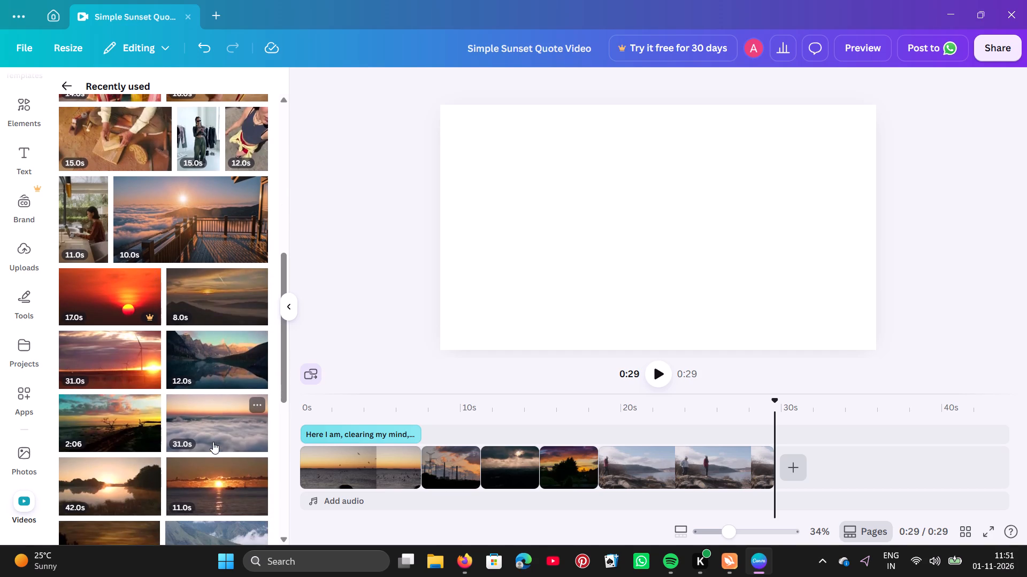
click(106, 405)
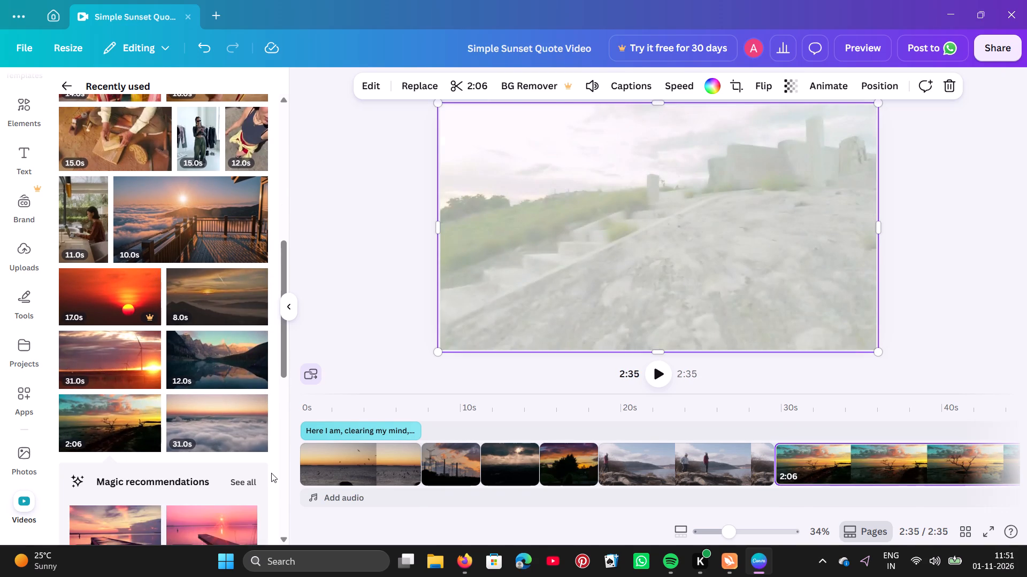
Play the video from about 0:12 through the lakeside clip into the newly added coastal sunset clip.
click(654, 373)
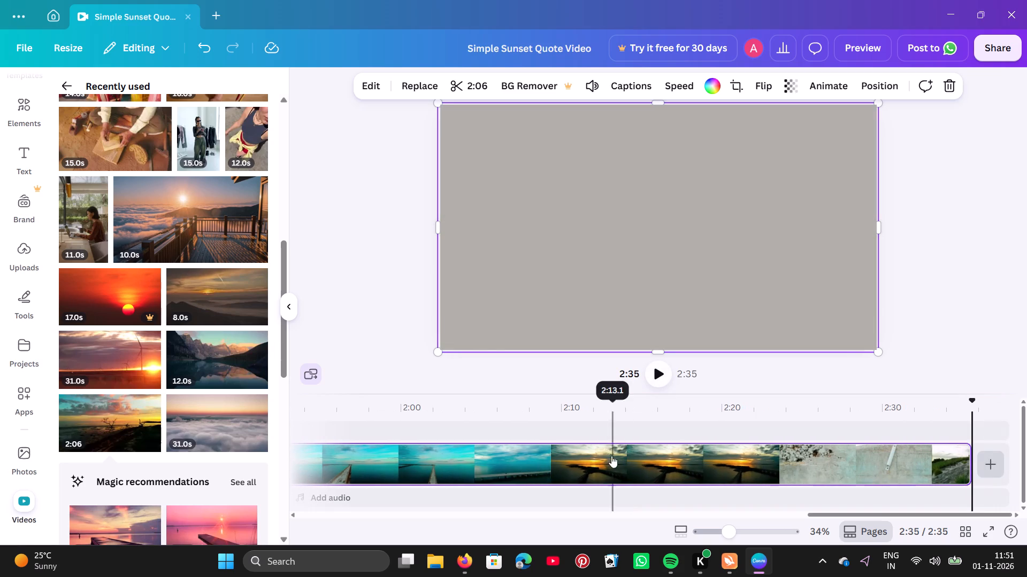
scroll(576, 457, right, 16)
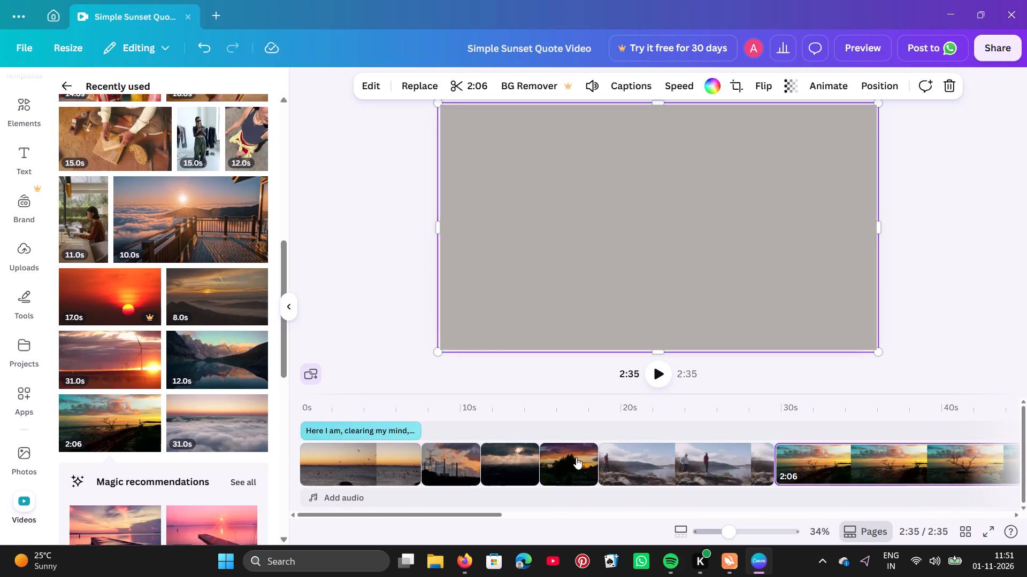
click(507, 400)
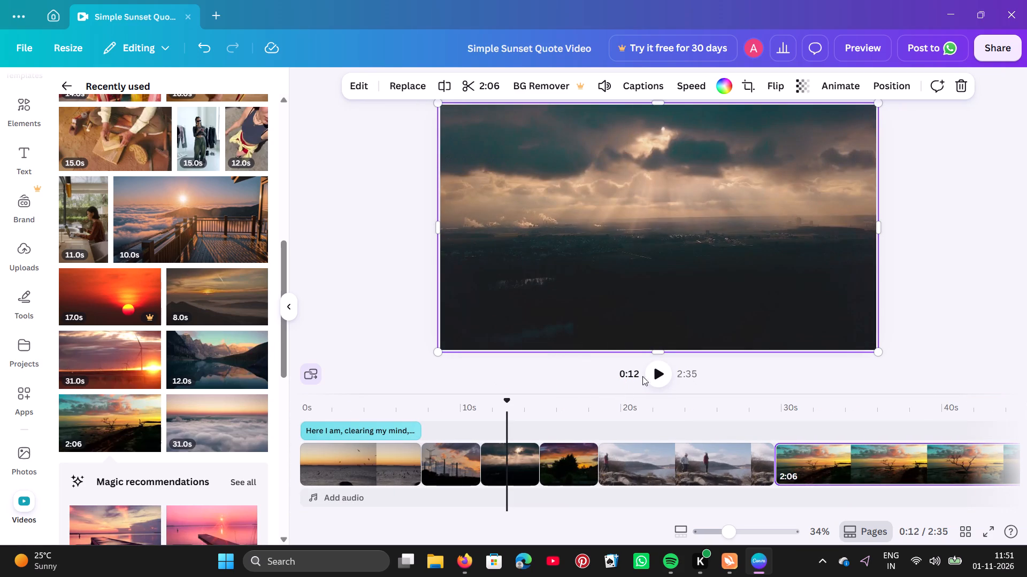
click(650, 372)
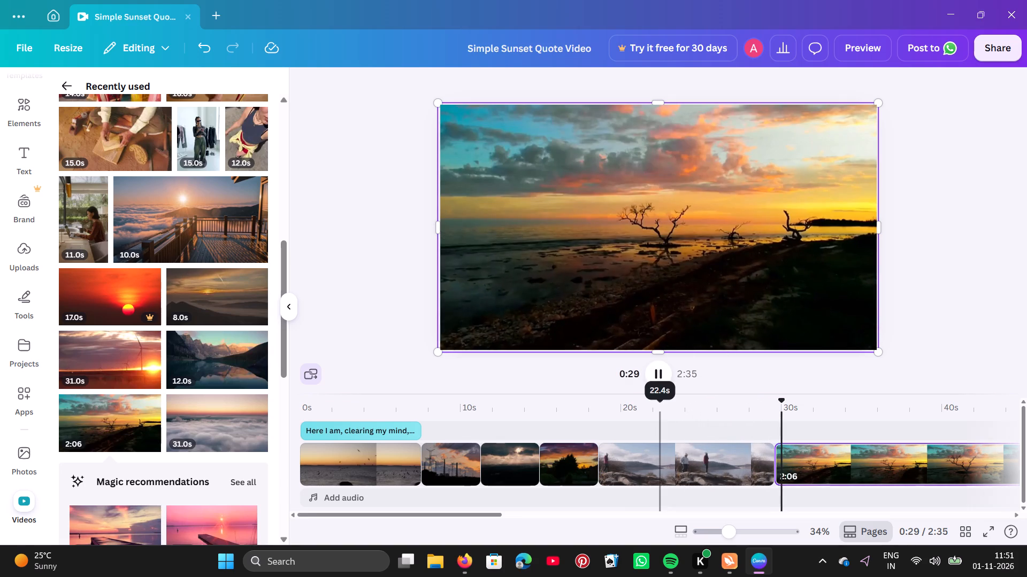
Examine the whole 2:06 coastal sunset clip along the timeline while it plays, comparing it with the earlier clips.
scroll(720, 414, left, 2)
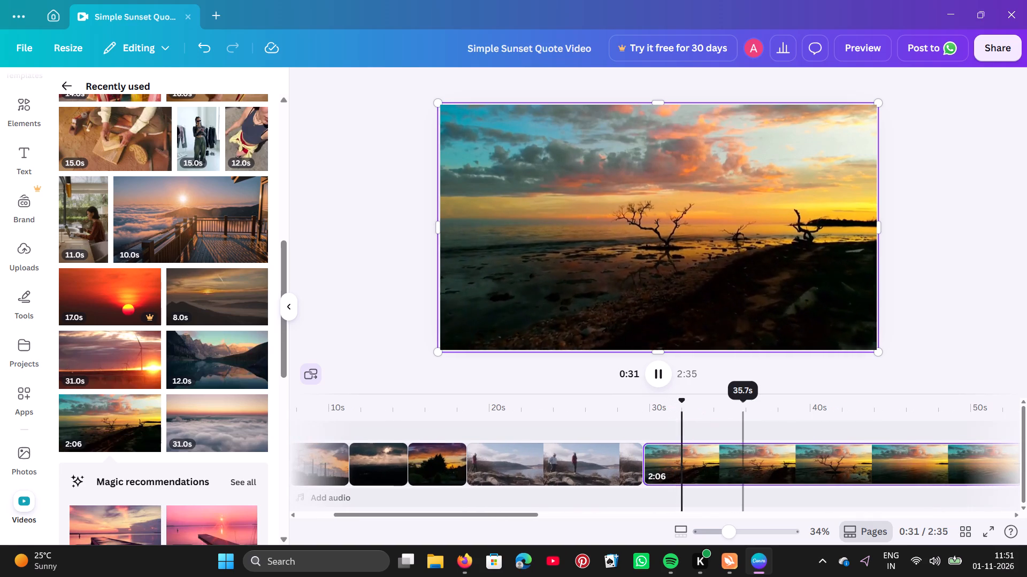
scroll(743, 416, left, 2)
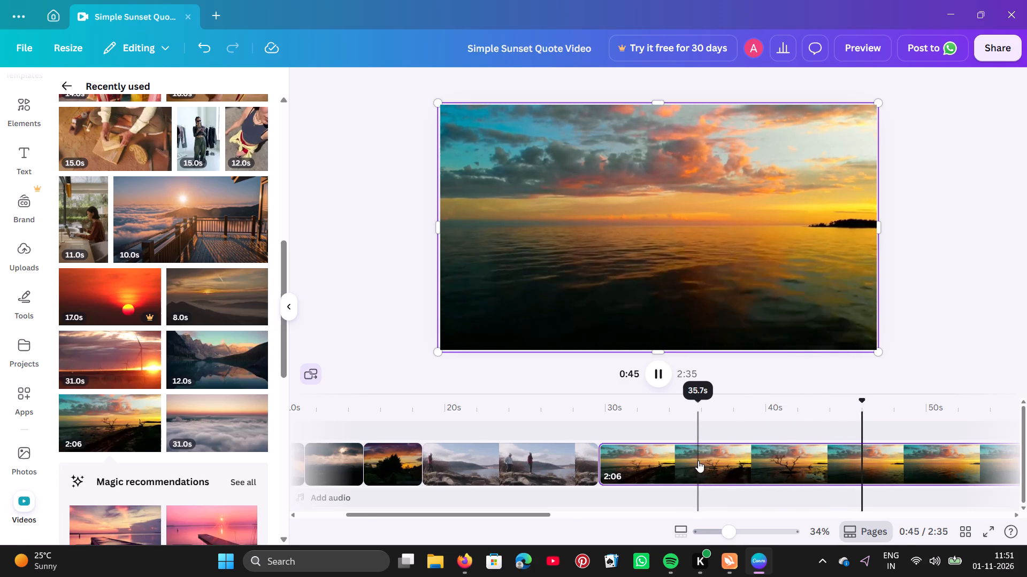
scroll(698, 461, left, 1)
scroll(748, 465, left, 2)
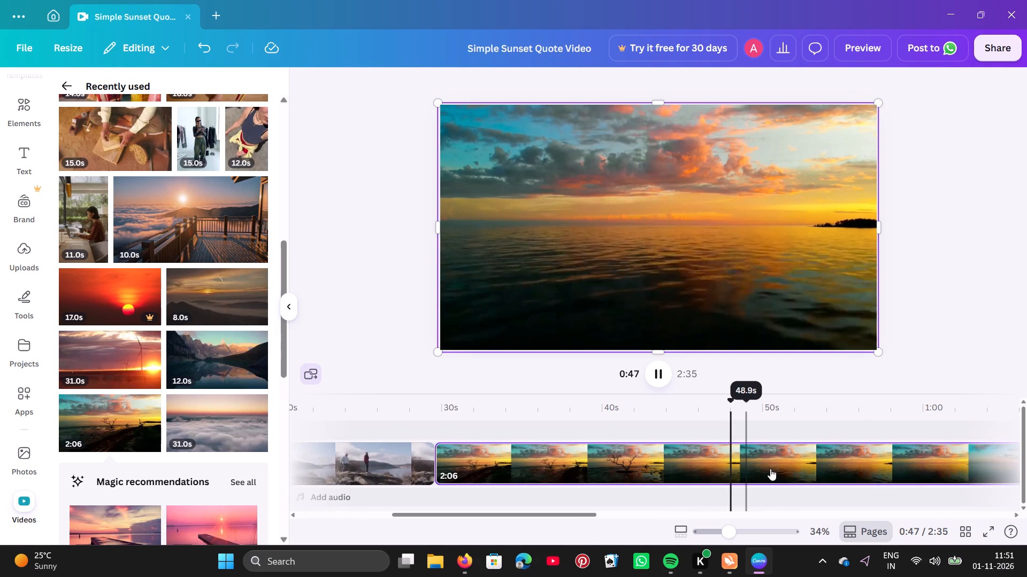
scroll(770, 469, left, 3)
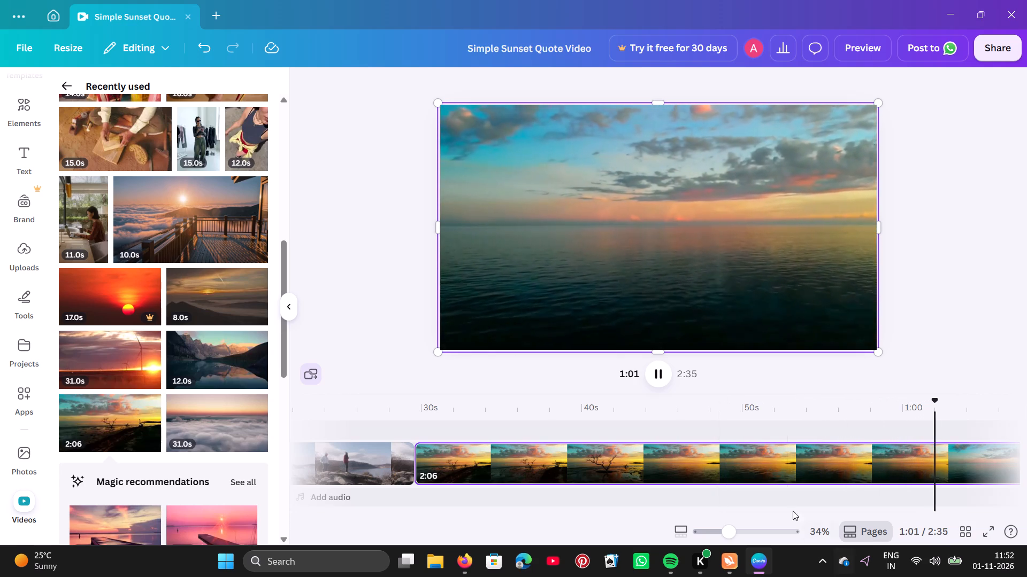
scroll(757, 508, left, 2)
scroll(646, 455, right, 1)
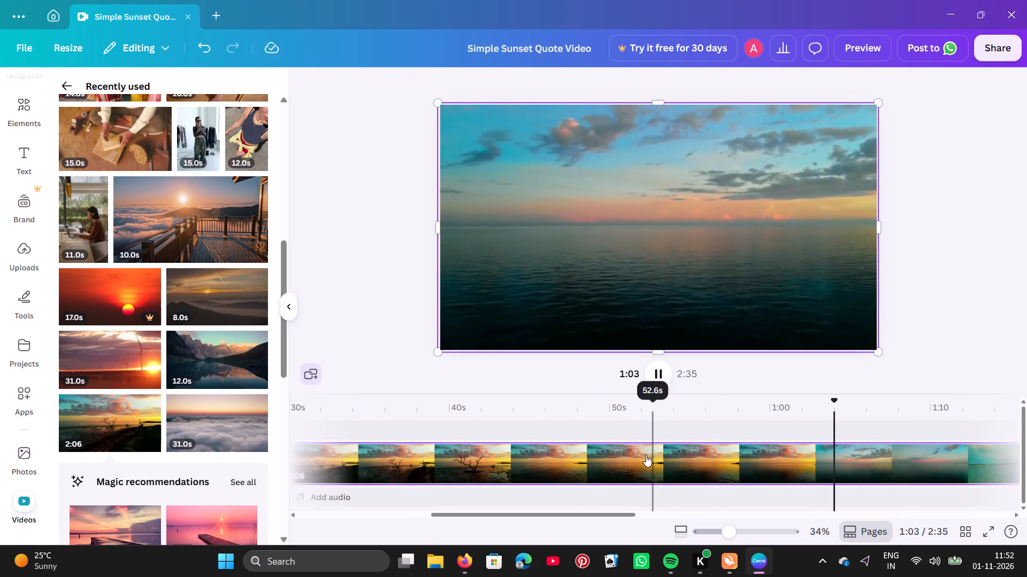
scroll(646, 455, right, 4)
scroll(600, 446, right, 8)
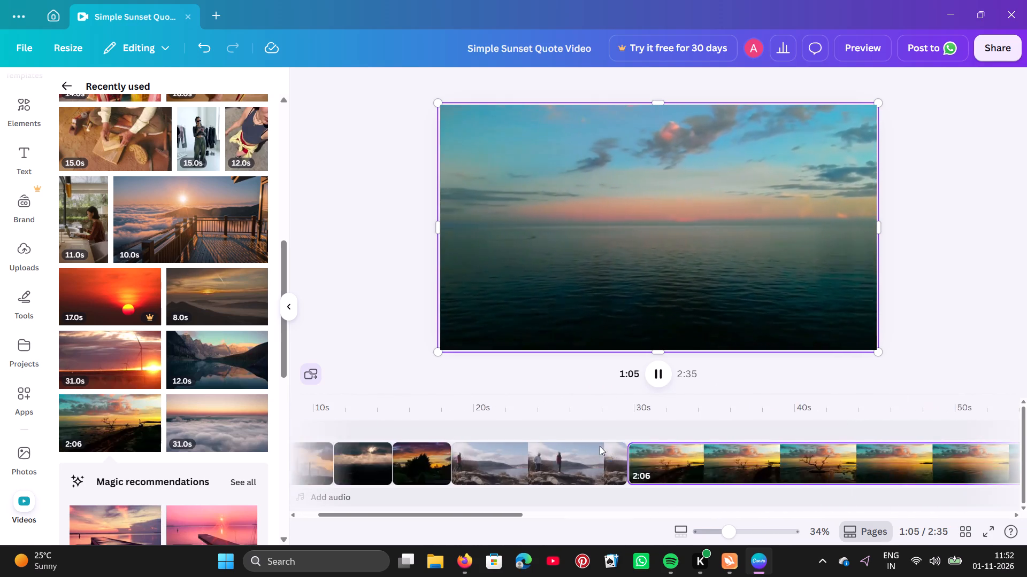
scroll(600, 446, up, 1)
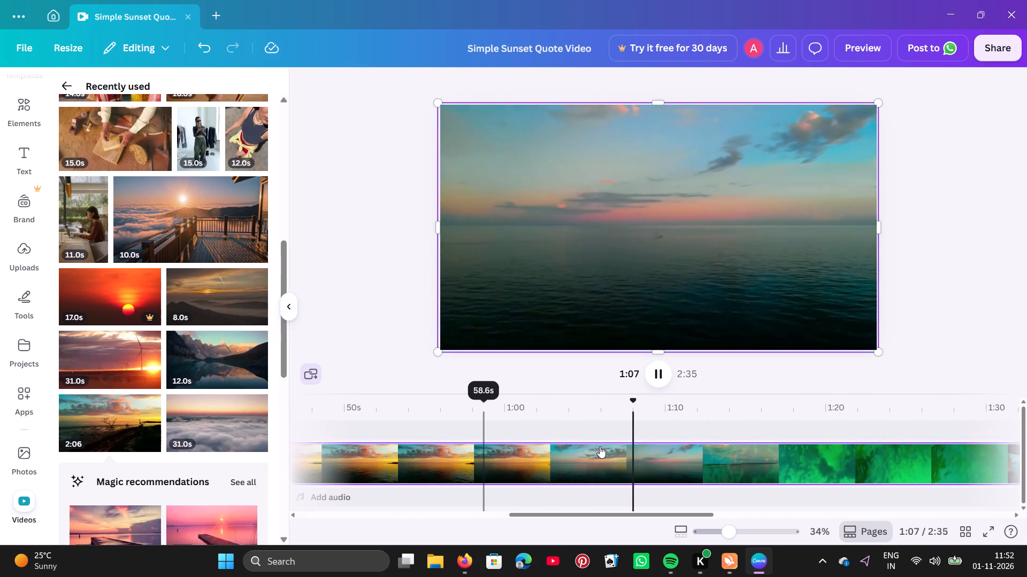
scroll(556, 451, right, 2)
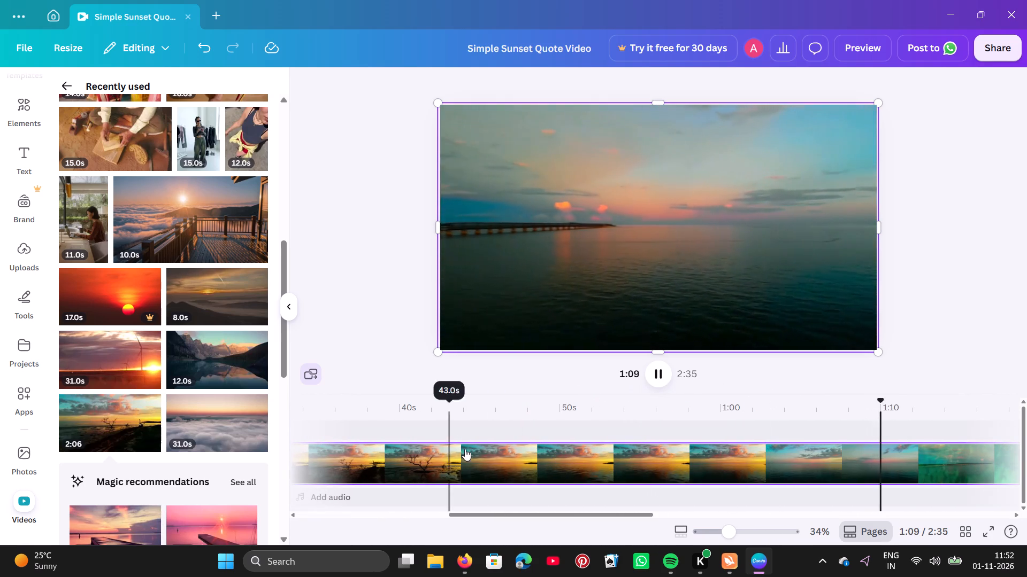
scroll(511, 453, right, 10)
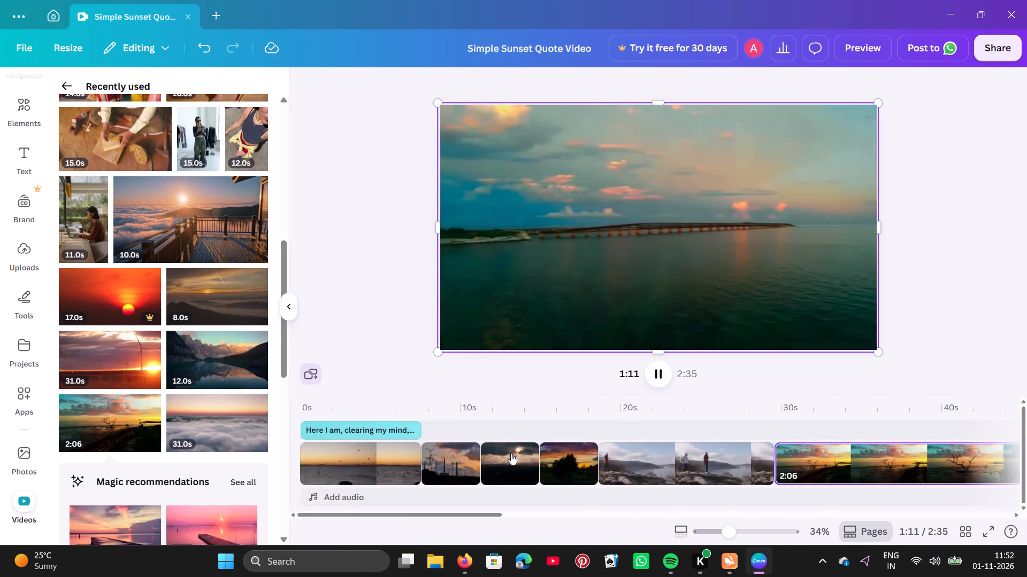
scroll(511, 453, right, 2)
scroll(670, 478, right, 9)
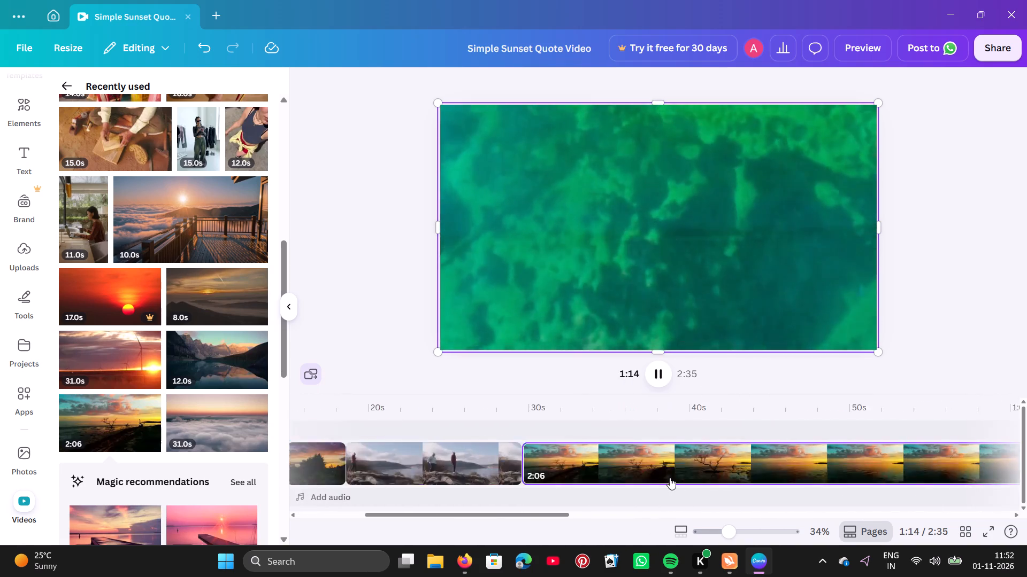
scroll(508, 454, left, 2)
scroll(591, 451, left, 1)
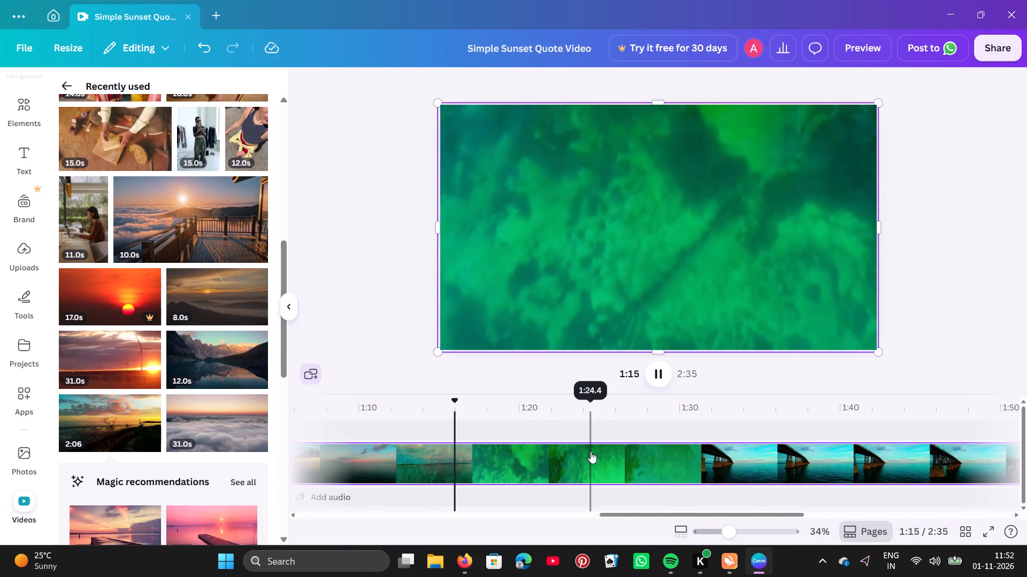
scroll(591, 451, left, 1)
scroll(665, 462, left, 1)
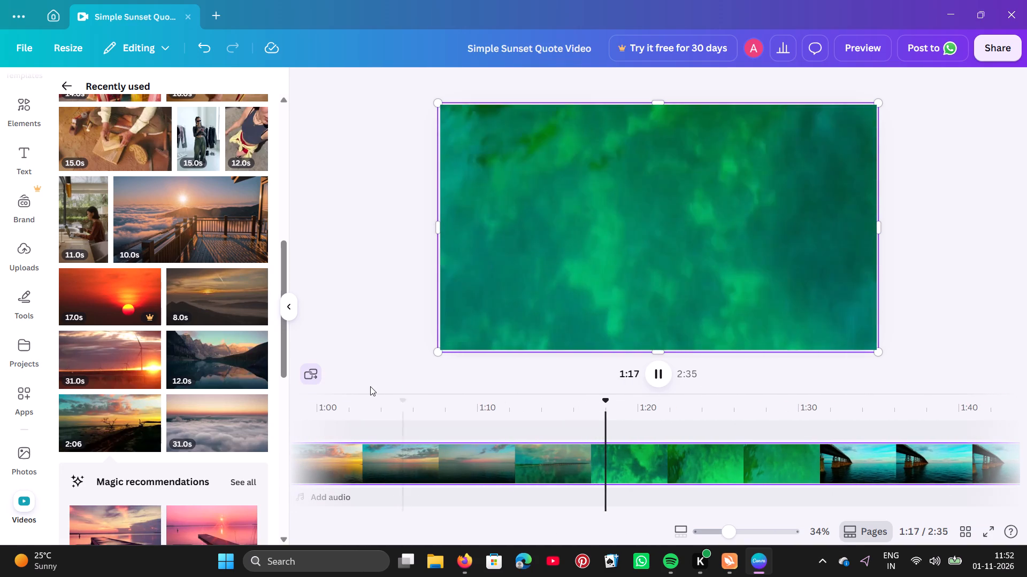
Add the recently used 31.0 s sea-of-clouds and 11.0 s boat-at-sunset stock clips between the lakeside and coastal clips.
click(370, 386)
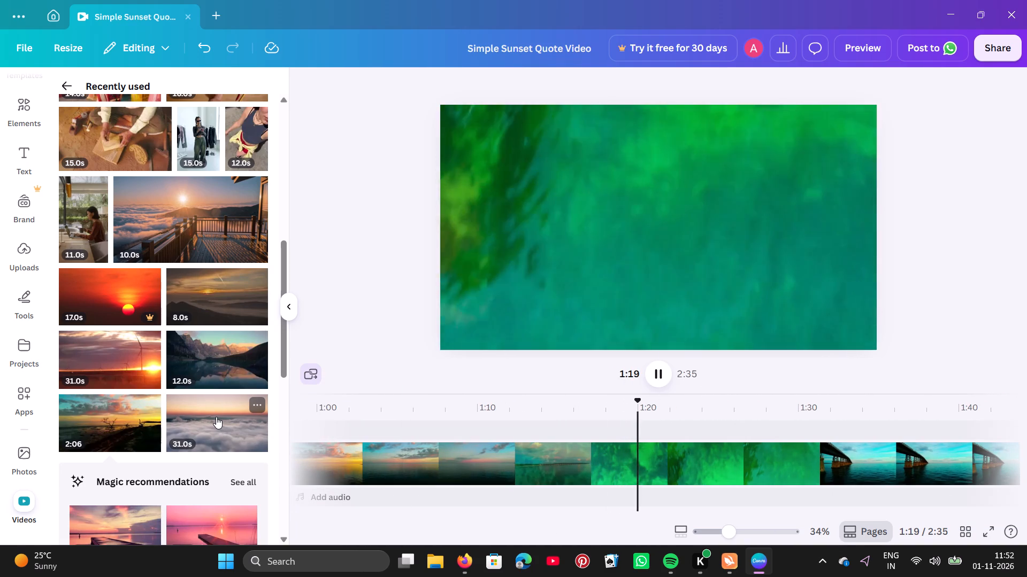
click(216, 417)
scroll(186, 397, down, 3)
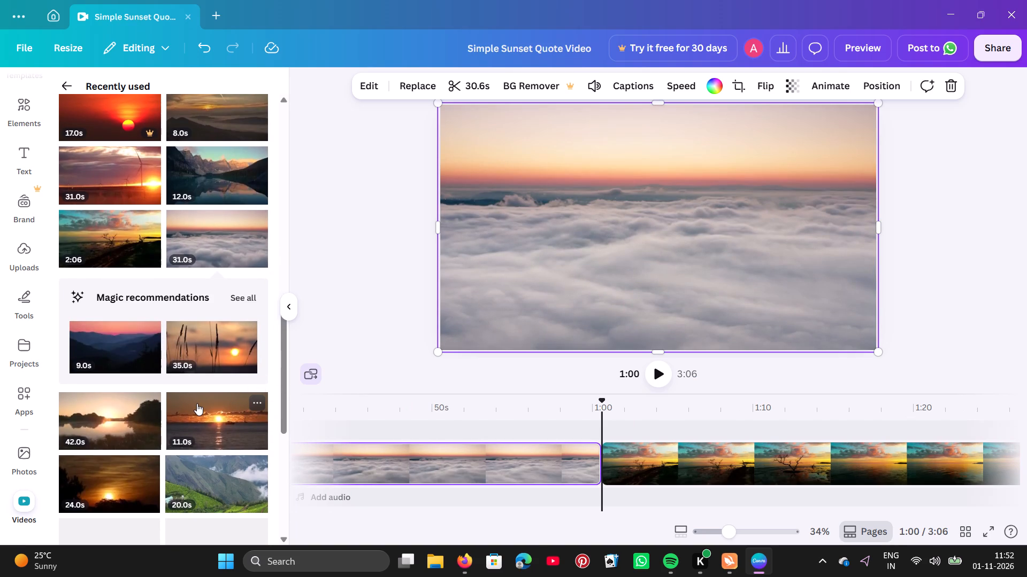
click(197, 403)
Add the recently used 20.0 s misty mountain and 22.0 s grassy hills stock clips after the boat-at-sunset clip.
click(229, 468)
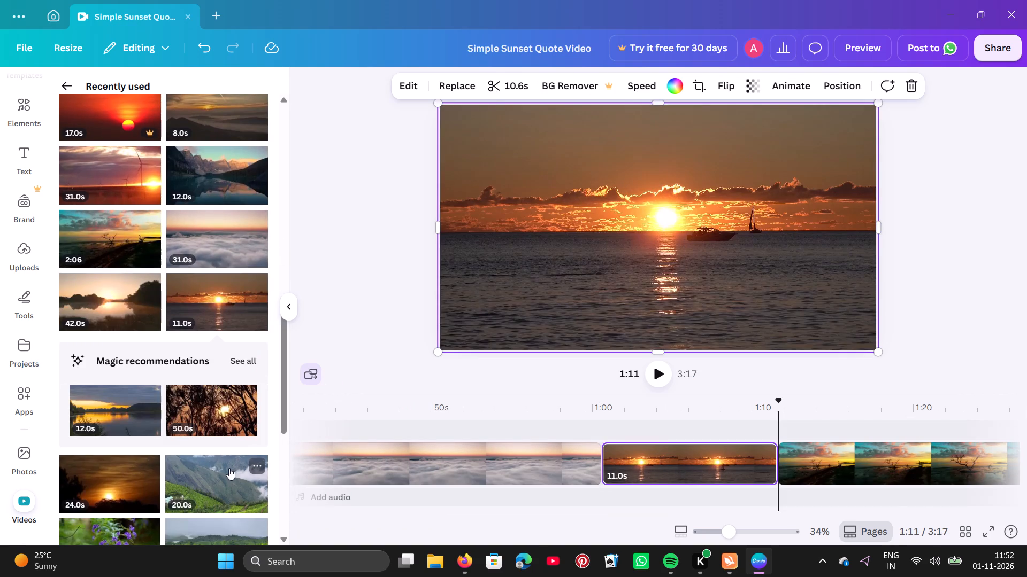
scroll(202, 448, down, 3)
click(202, 349)
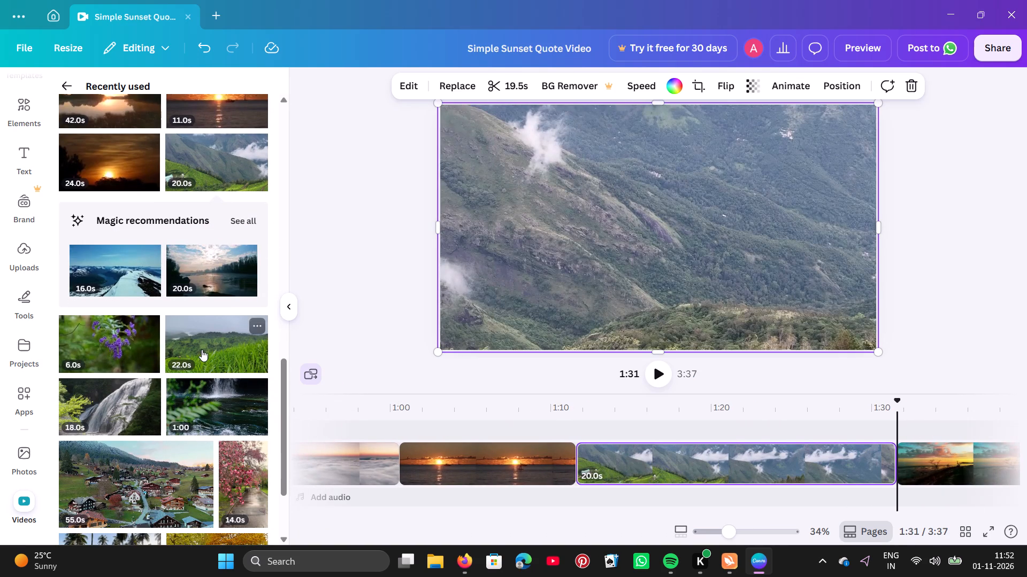
Play the video from about 0:01 into the lakeside clip to review the opening sequence.
scroll(500, 464, right, 16)
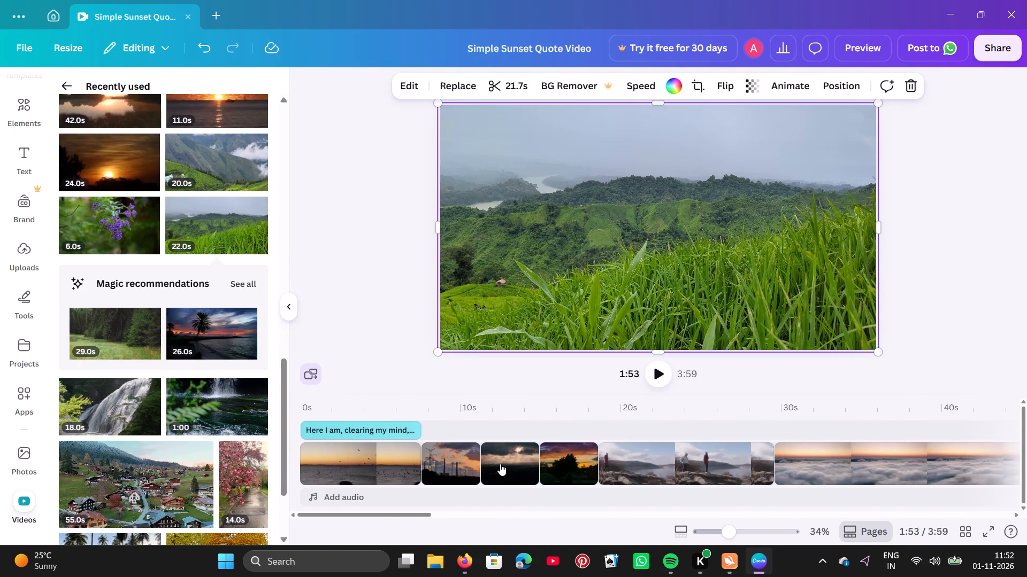
click(319, 400)
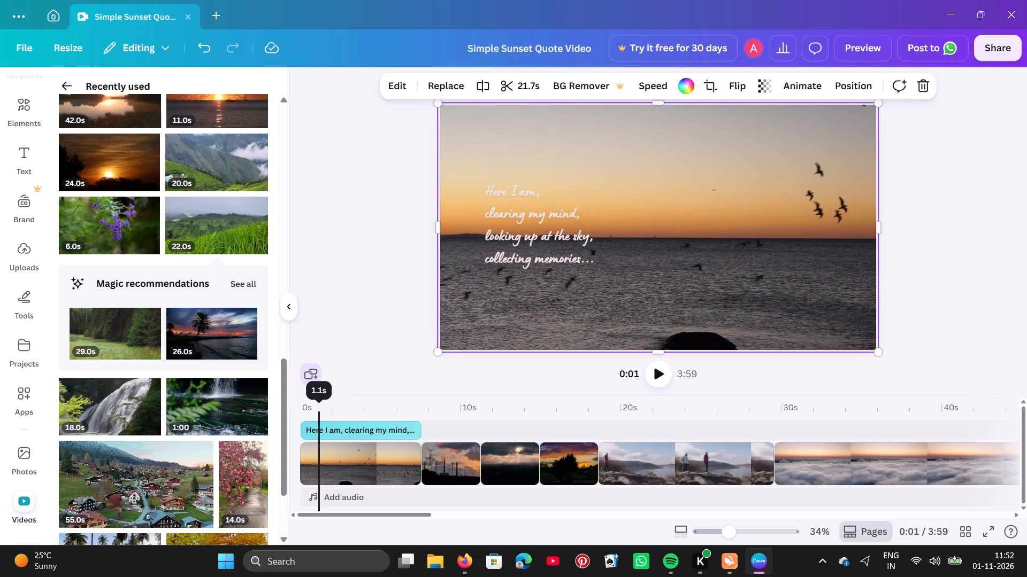
click(653, 372)
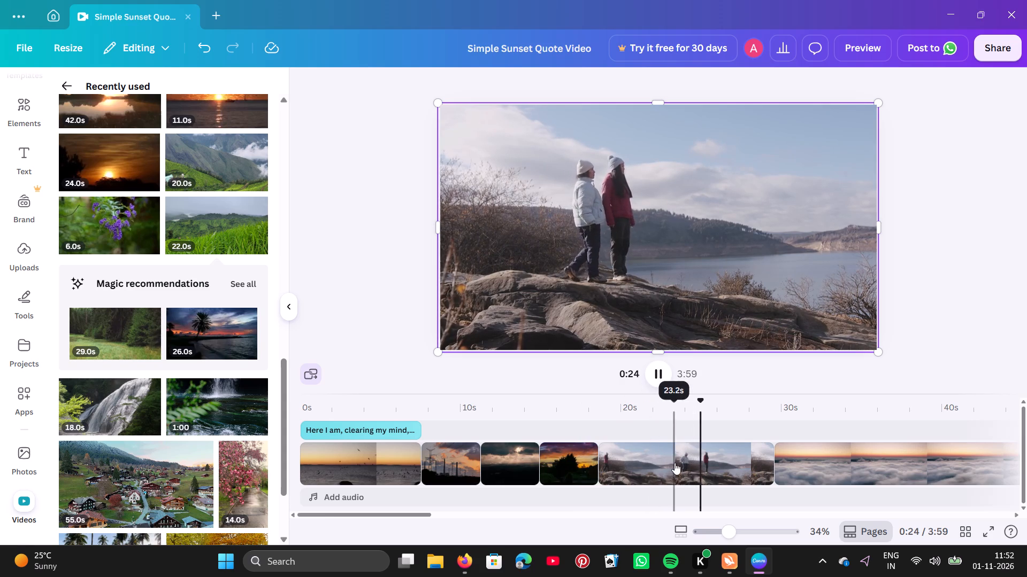
scroll(675, 463, left, 2)
scroll(798, 468, left, 1)
Examine the newly added clouds, boat sunset, mountain and grassy hills clips one by one along the timeline.
click(705, 468)
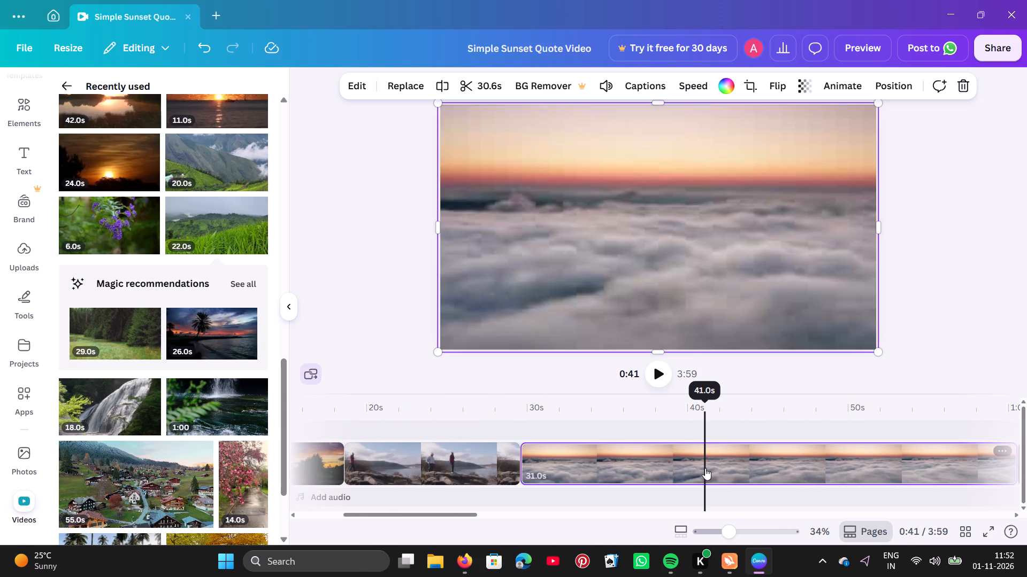
scroll(660, 430, left, 1)
scroll(719, 429, left, 1)
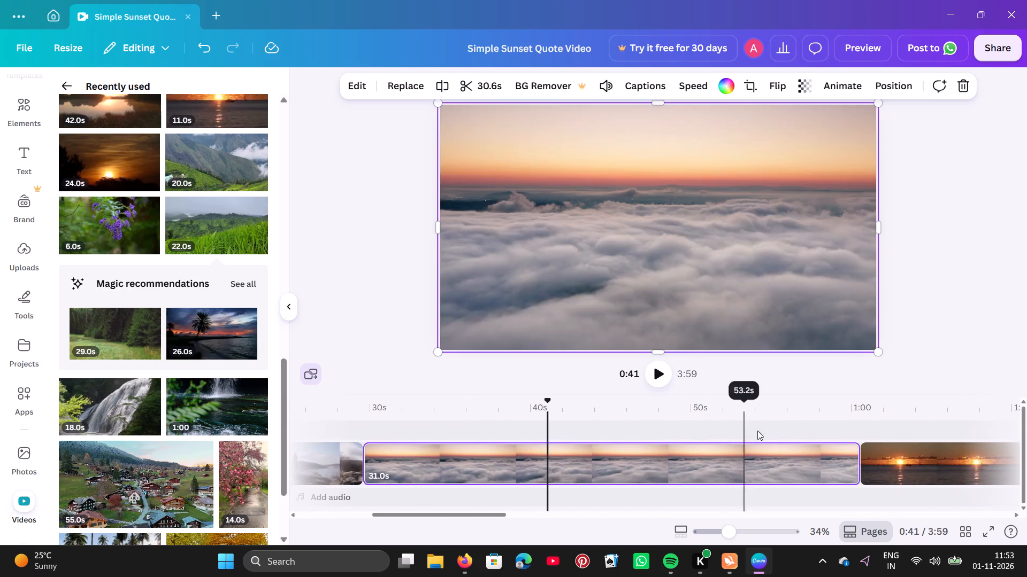
scroll(759, 428, left, 1)
click(813, 447)
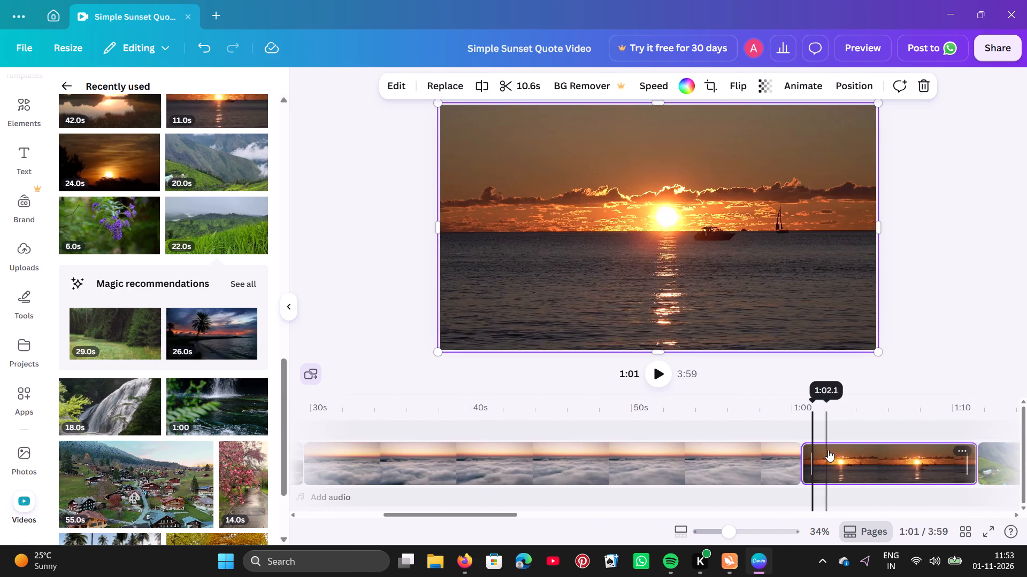
scroll(862, 455, left, 1)
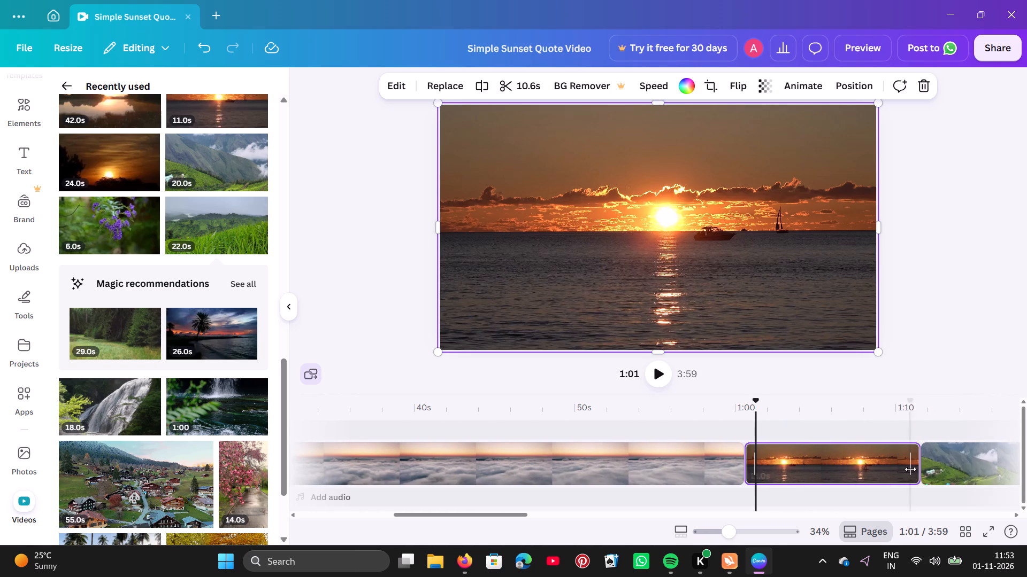
scroll(910, 469, left, 1)
click(917, 469)
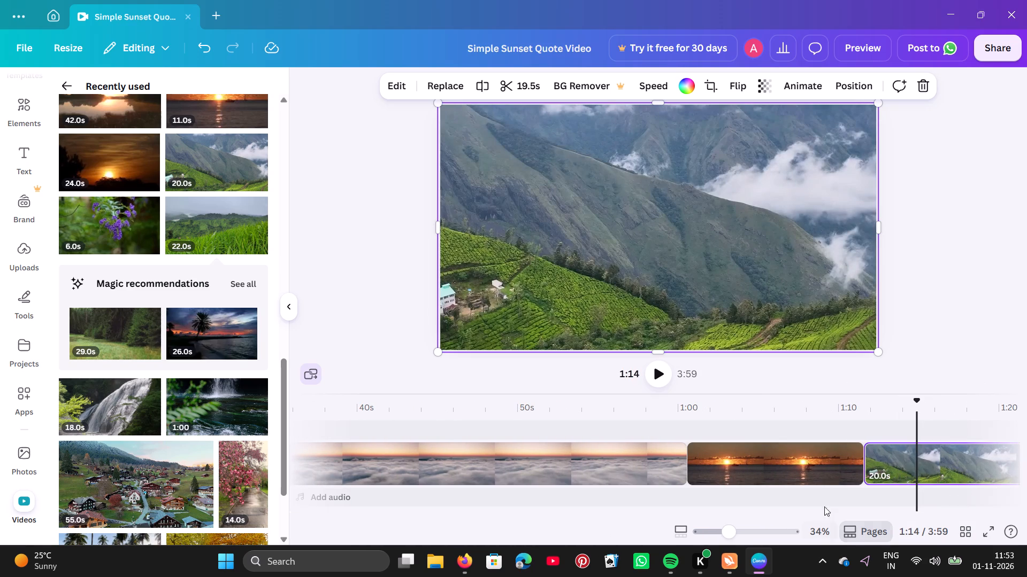
scroll(810, 491, down, 1)
scroll(792, 481, left, 1)
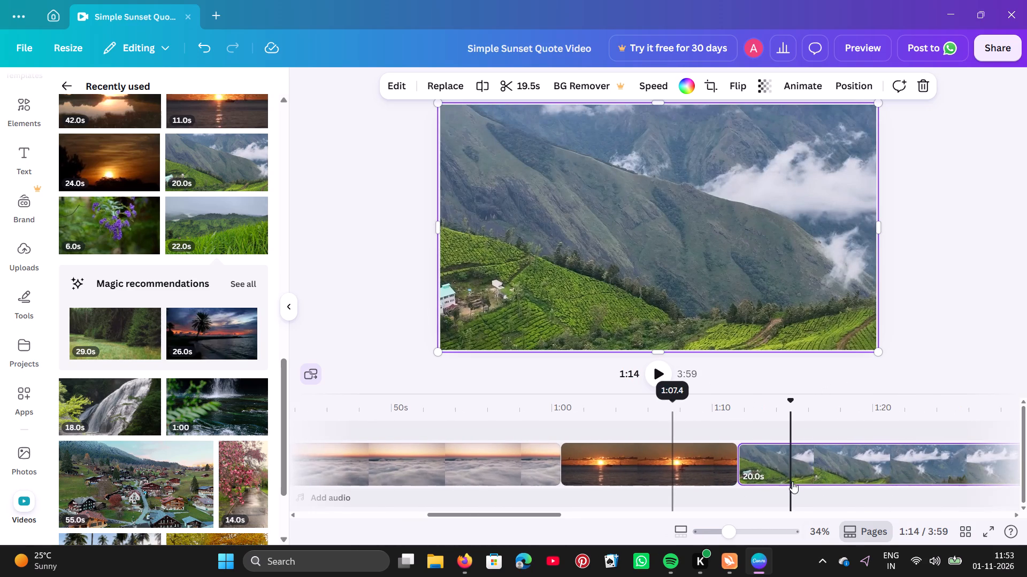
scroll(839, 481, left, 3)
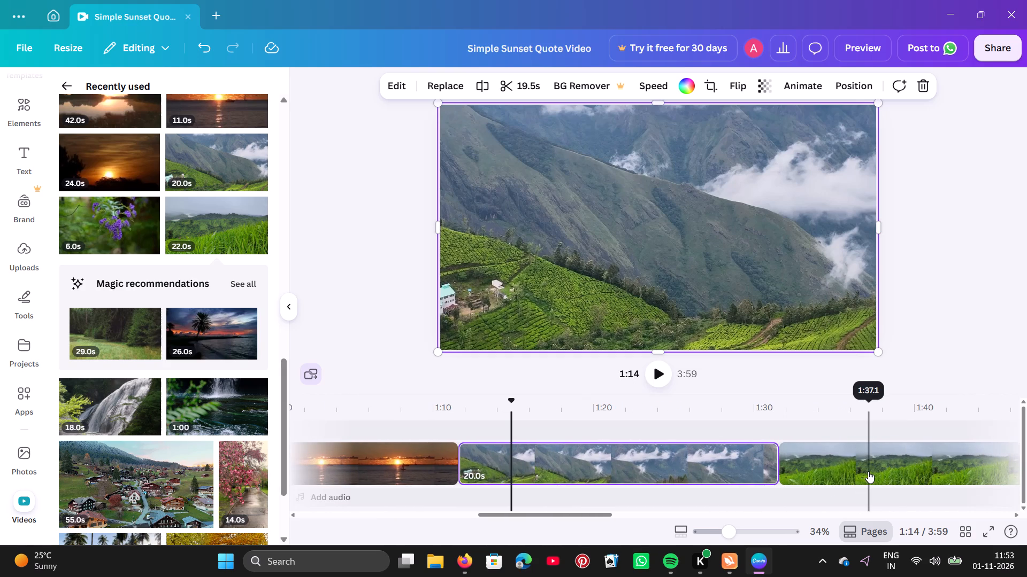
click(868, 471)
scroll(830, 464, left, 1)
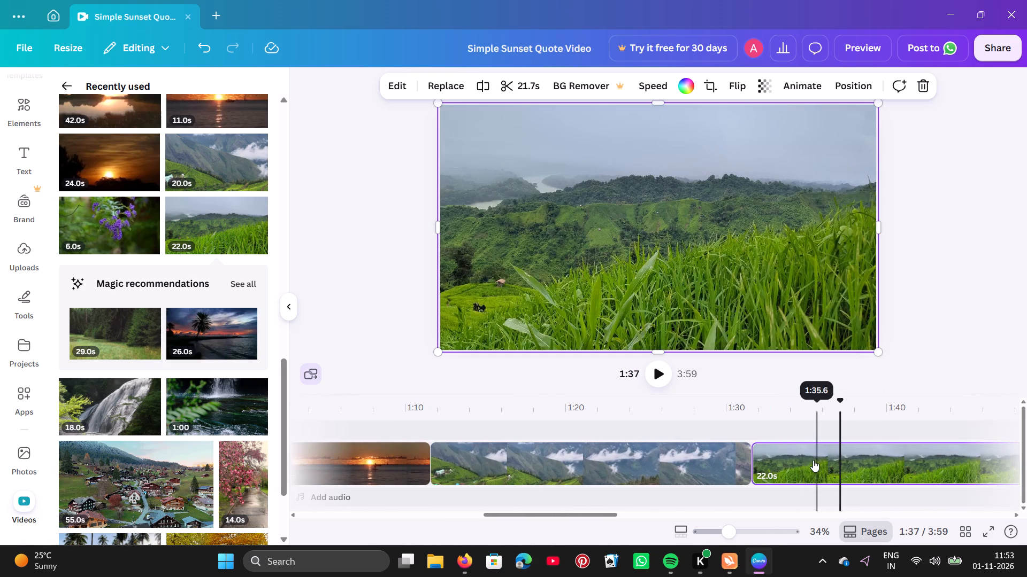
scroll(813, 460, left, 3)
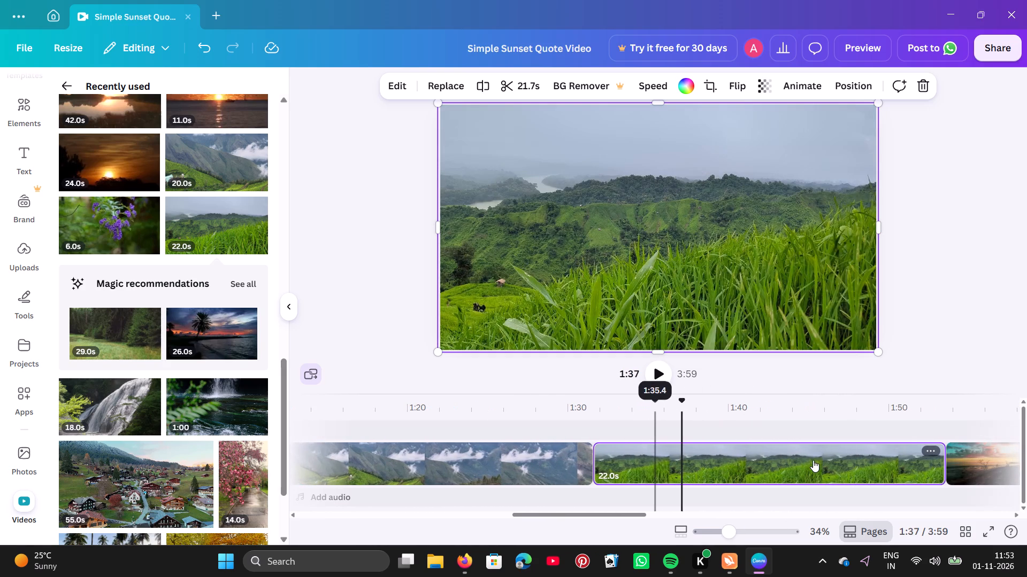
scroll(827, 461, left, 1)
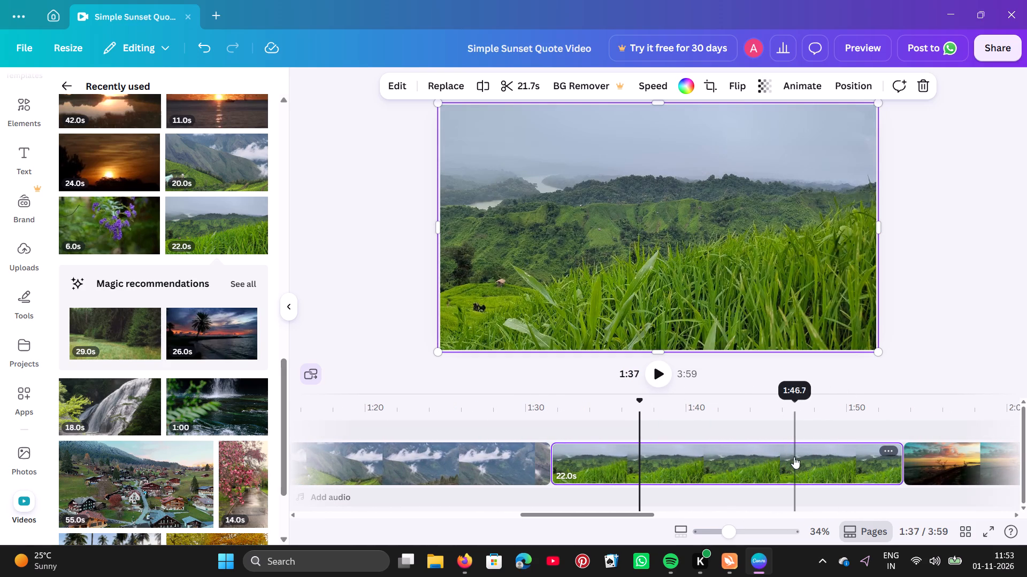
scroll(794, 457, left, 1)
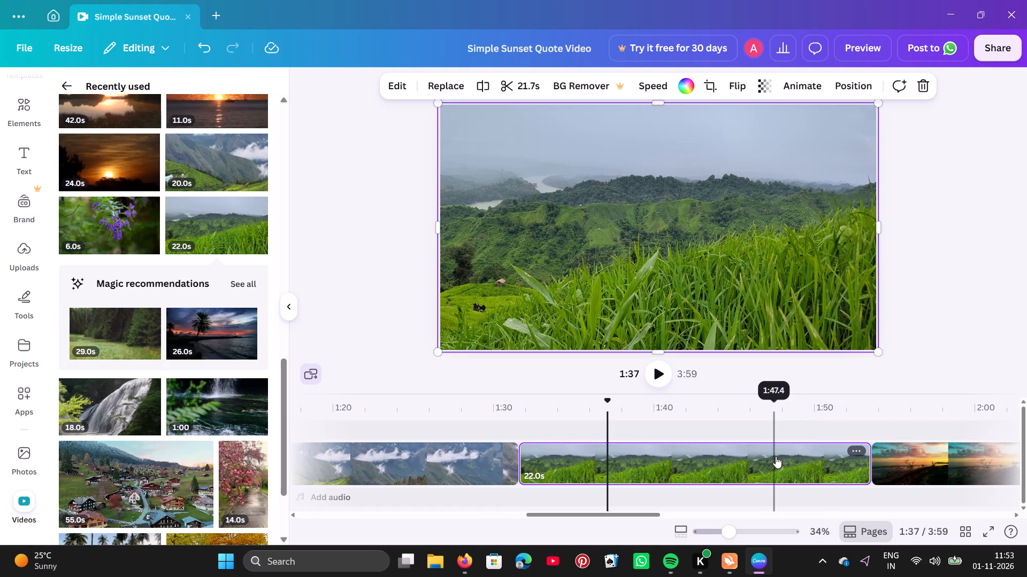
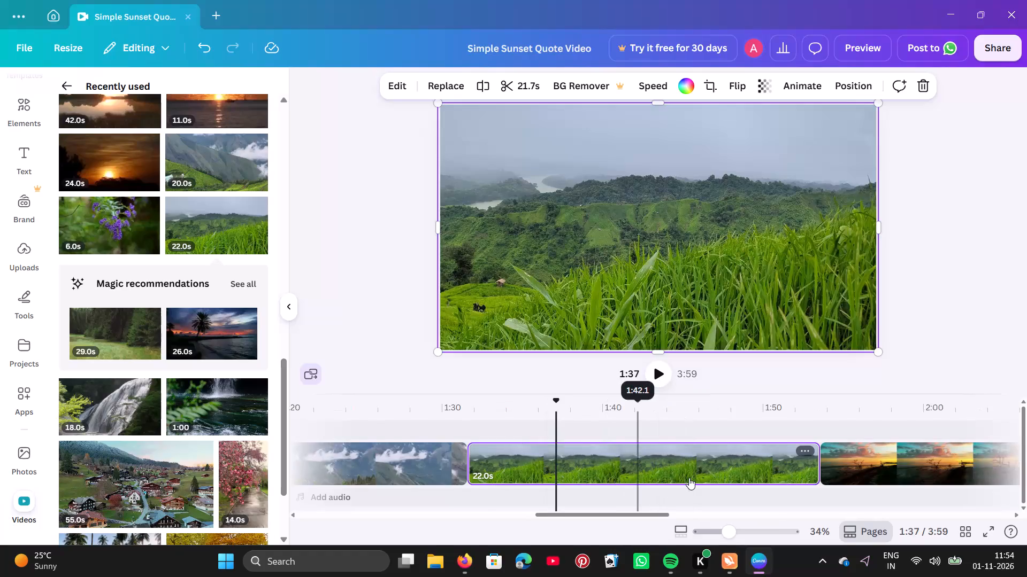
Play the grassy hills clip briefly, then review the coastal sunset clip from about 1:55 to the bridge scene near 3:09.
click(657, 380)
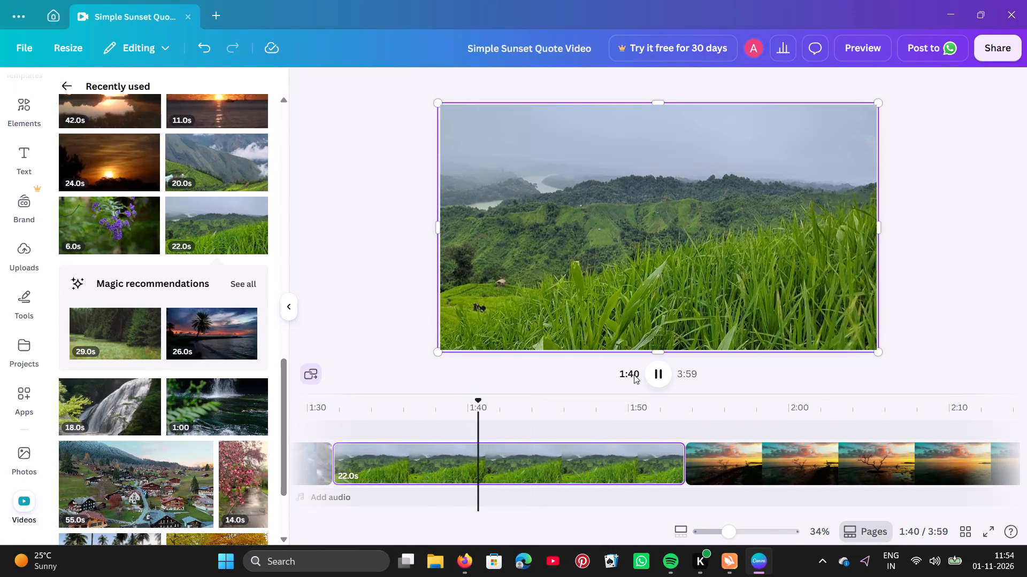
click(723, 458)
click(644, 327)
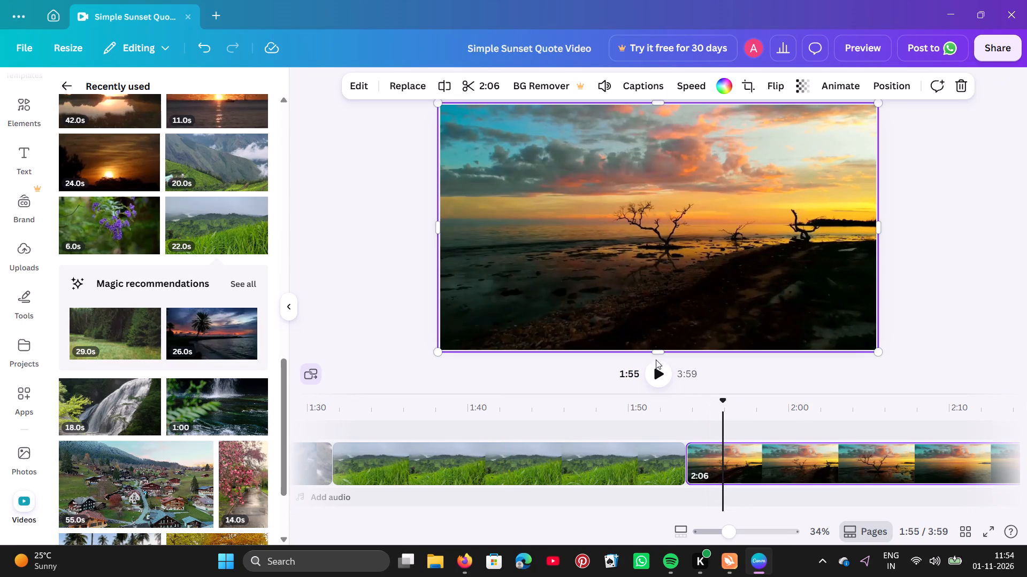
click(660, 372)
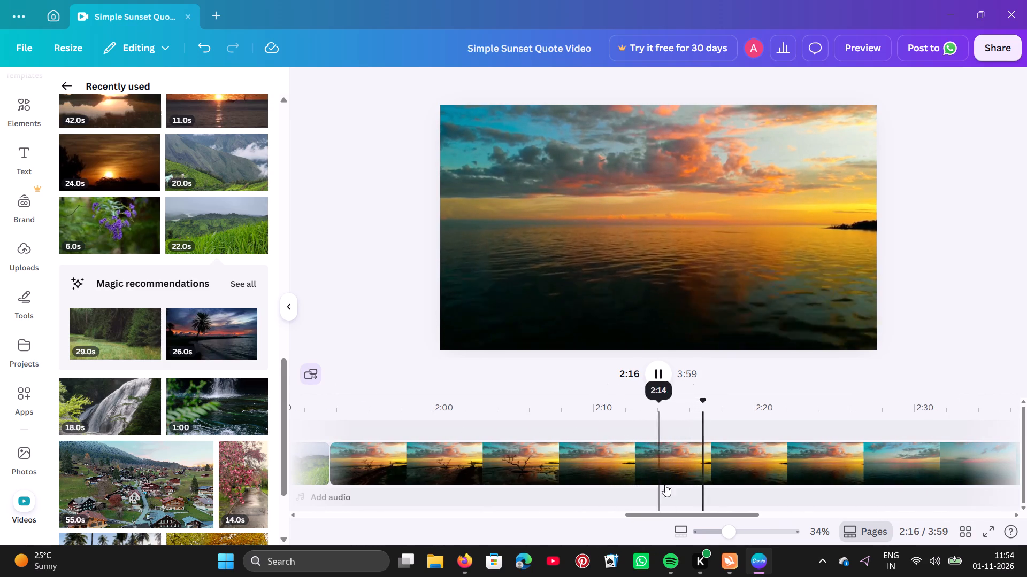
scroll(693, 512, left, 2)
scroll(718, 444, left, 1)
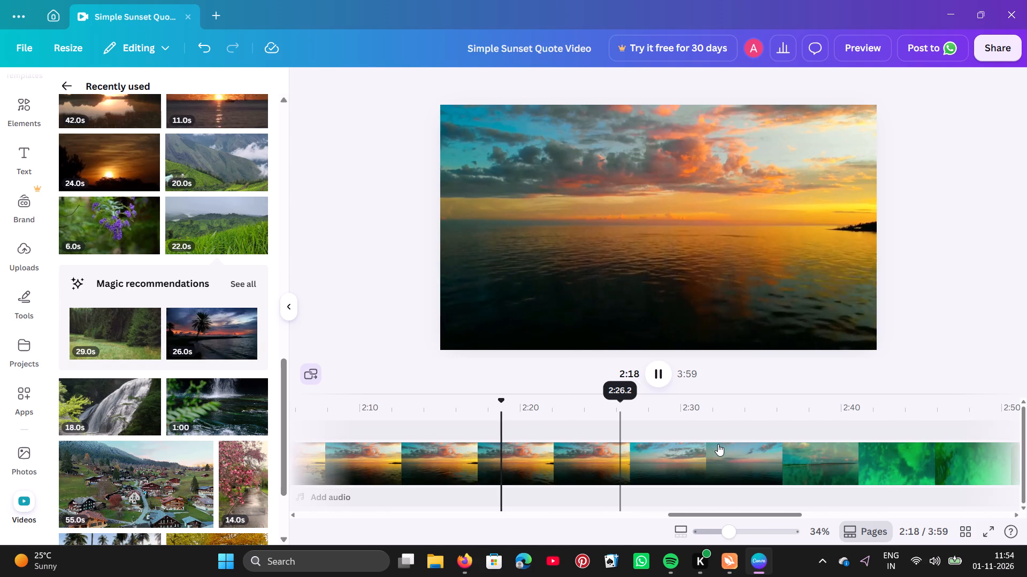
scroll(718, 444, left, 1)
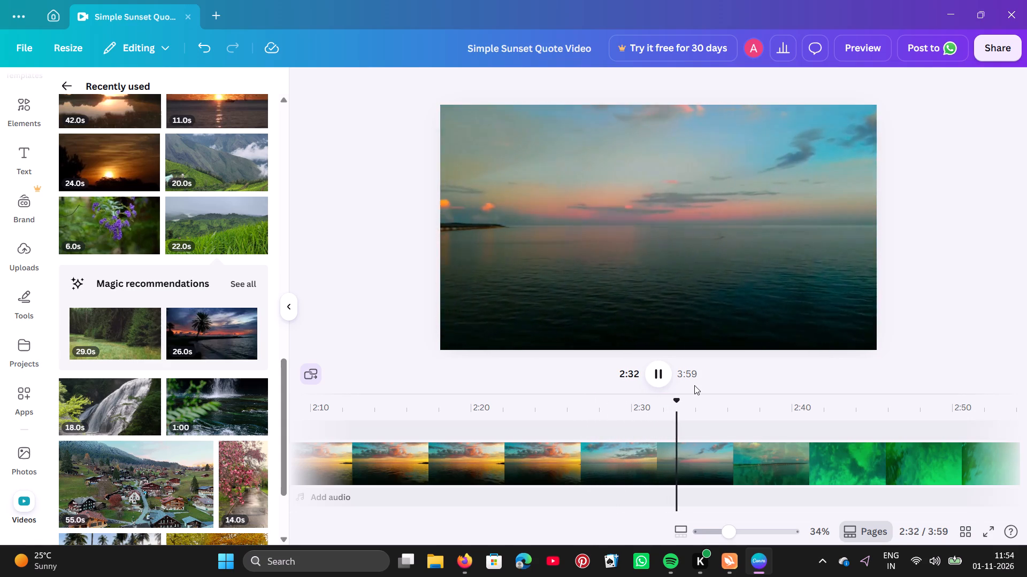
scroll(865, 478, left, 3)
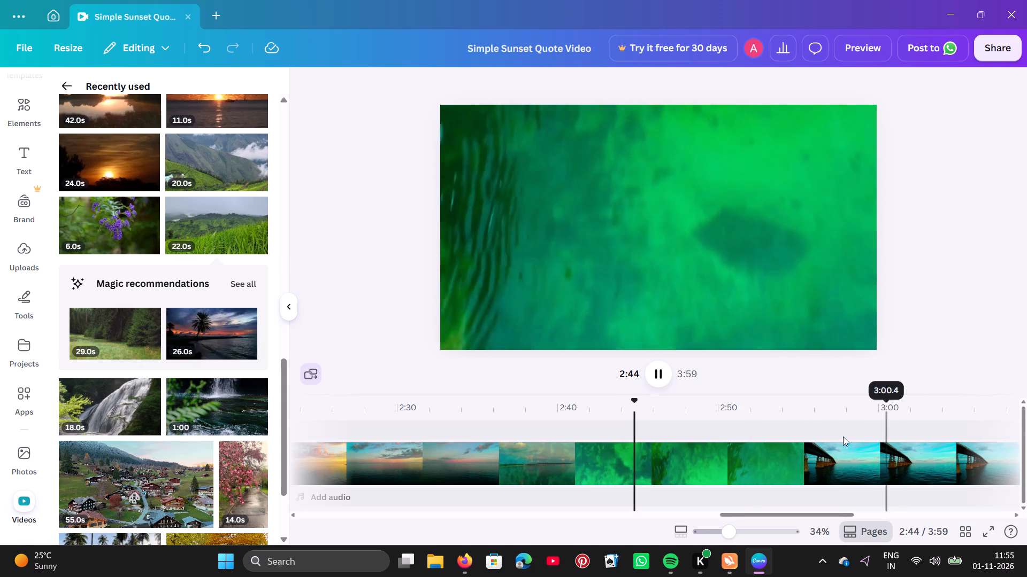
scroll(833, 434, left, 2)
scroll(763, 260, left, 1)
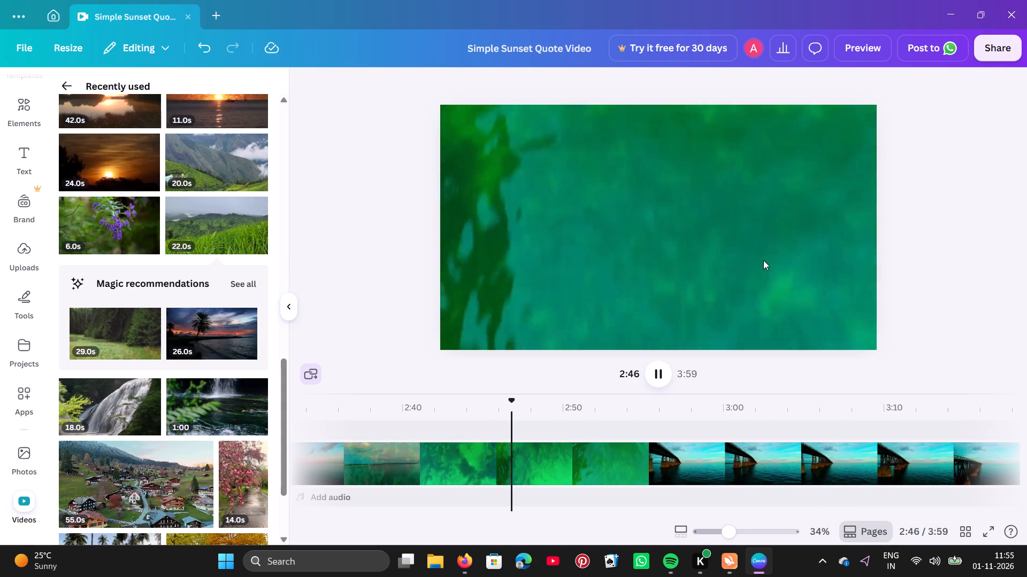
scroll(763, 260, left, 1)
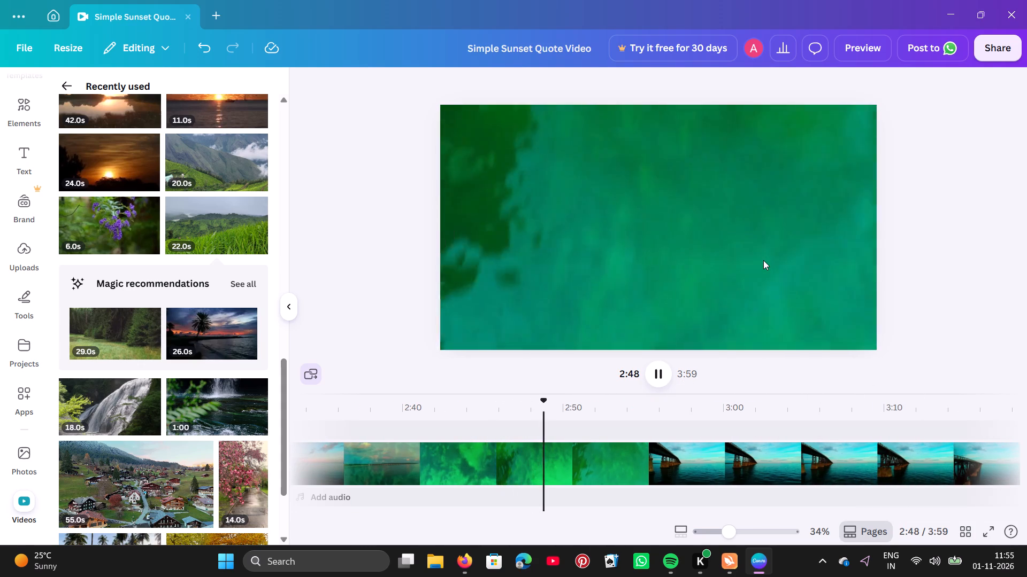
scroll(650, 299, left, 1)
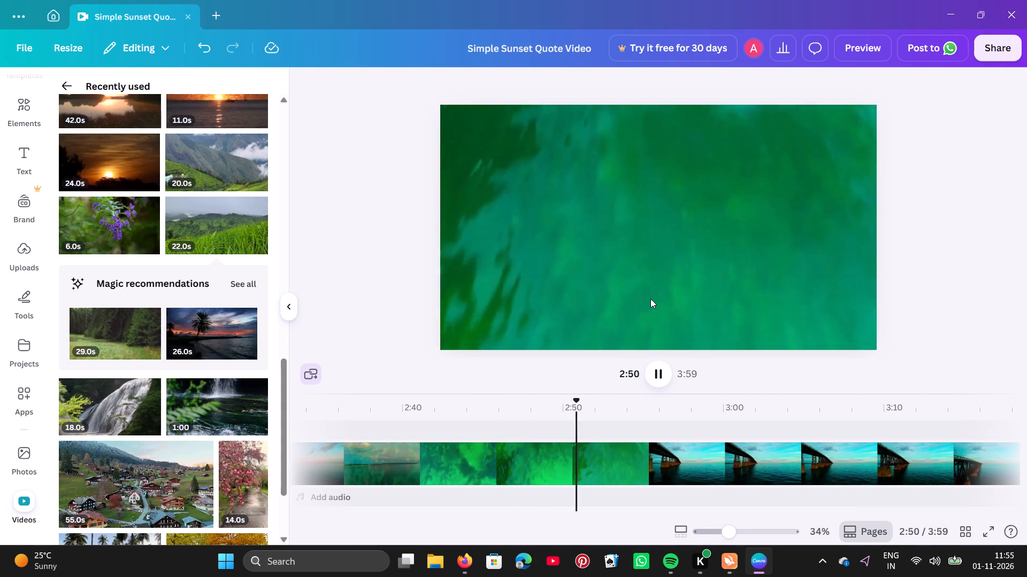
scroll(754, 459, left, 2)
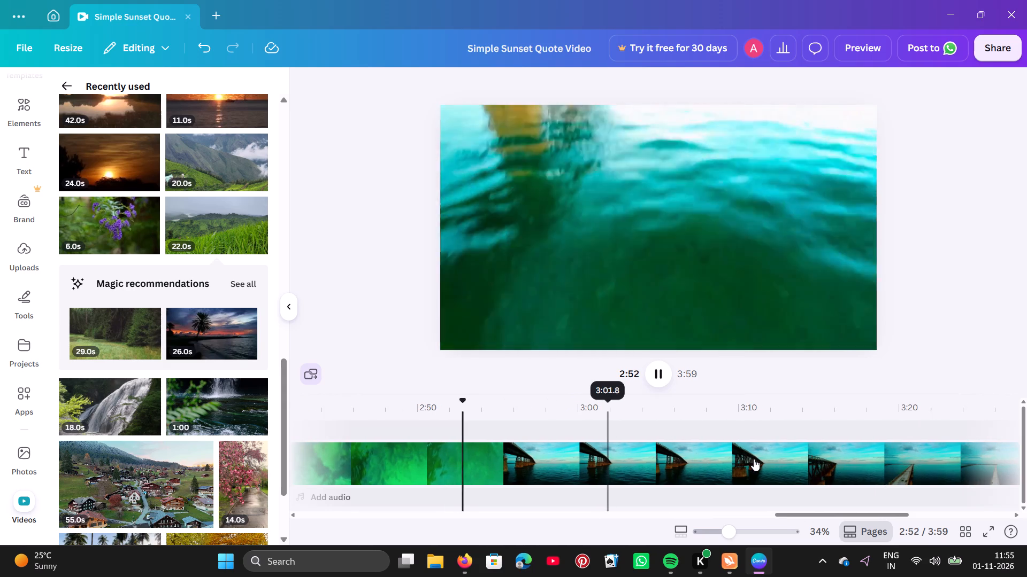
scroll(754, 459, left, 2)
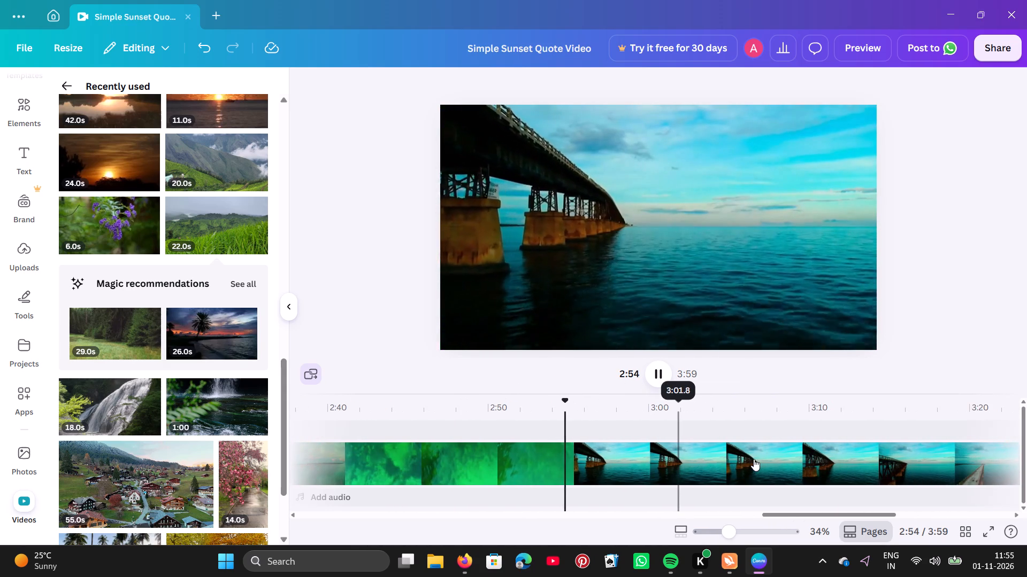
scroll(754, 459, left, 1)
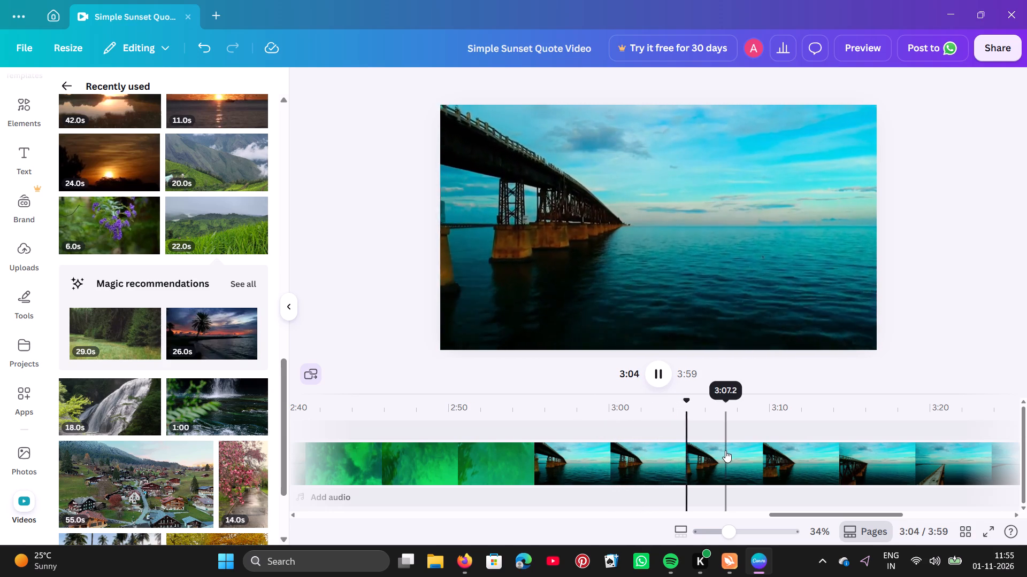
scroll(724, 450, left, 2)
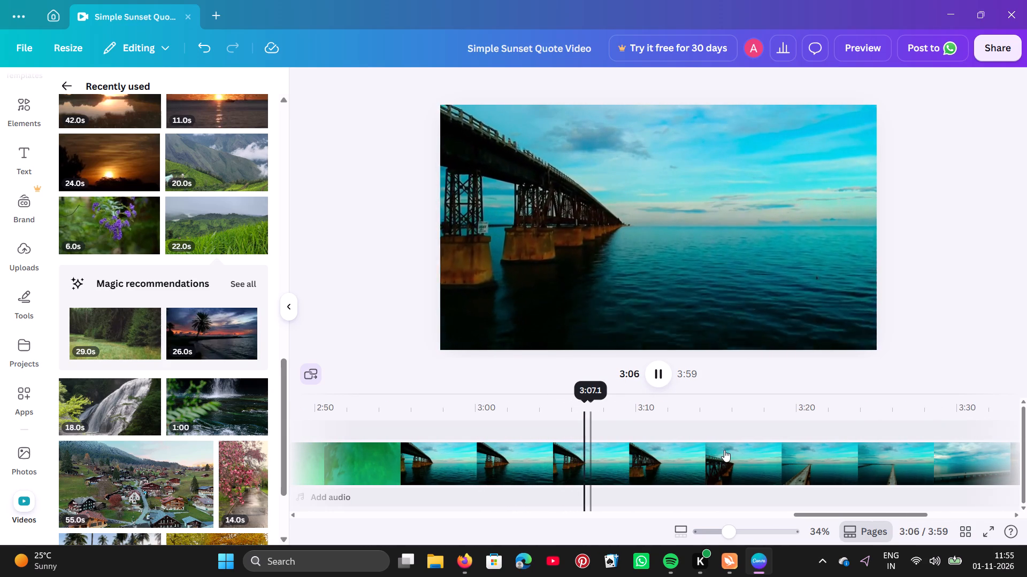
click(665, 367)
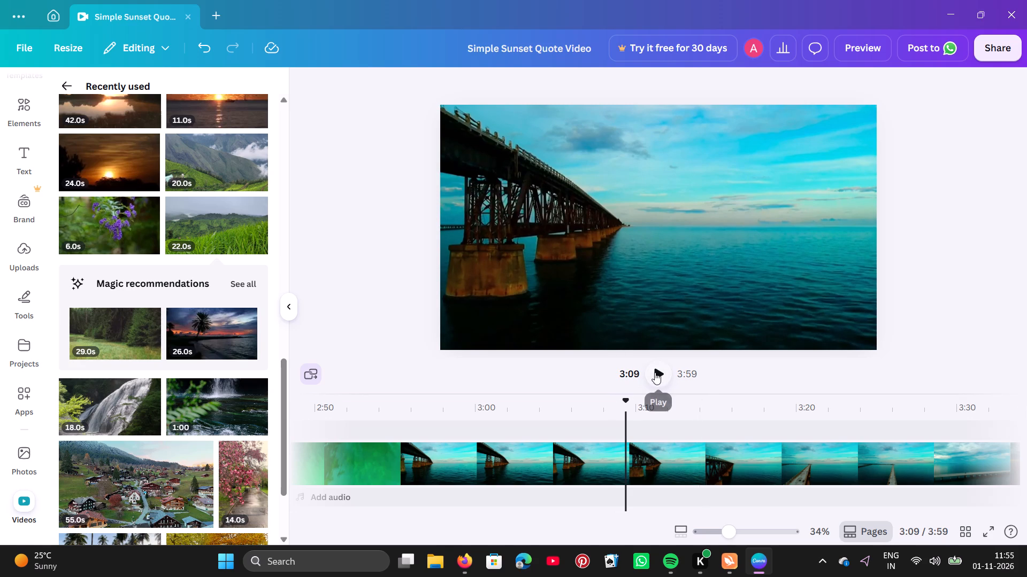
Continue playback from about 3:09 through the bridge, sunset and concrete scenes to review the video's ending.
click(655, 372)
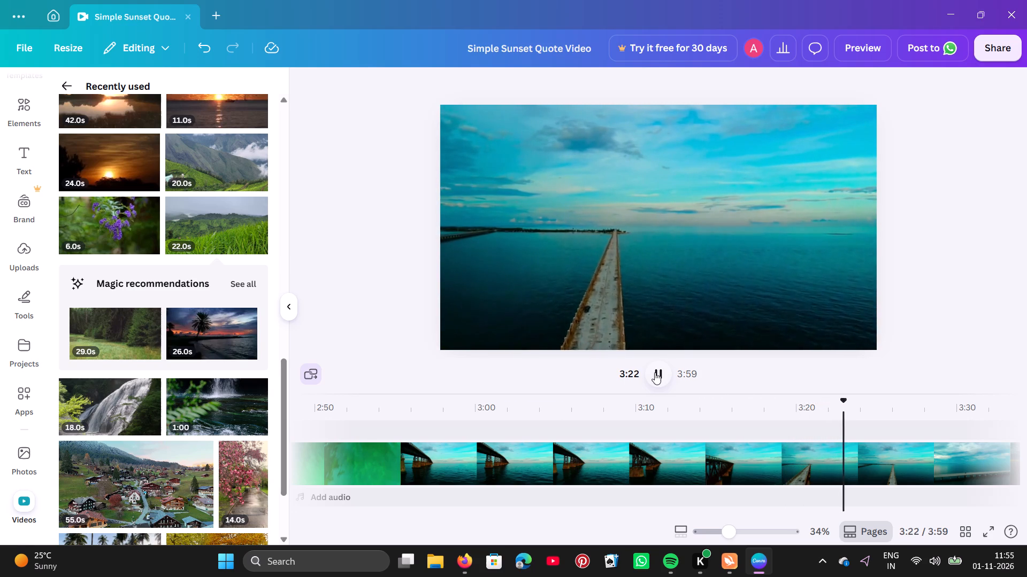
scroll(655, 372, down, 1)
scroll(760, 408, left, 3)
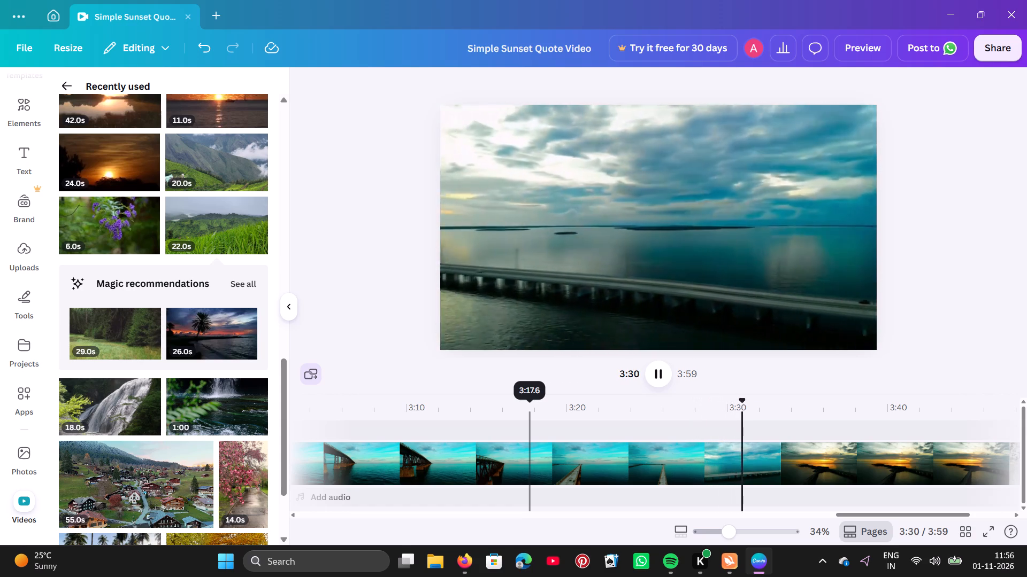
scroll(819, 444, left, 3)
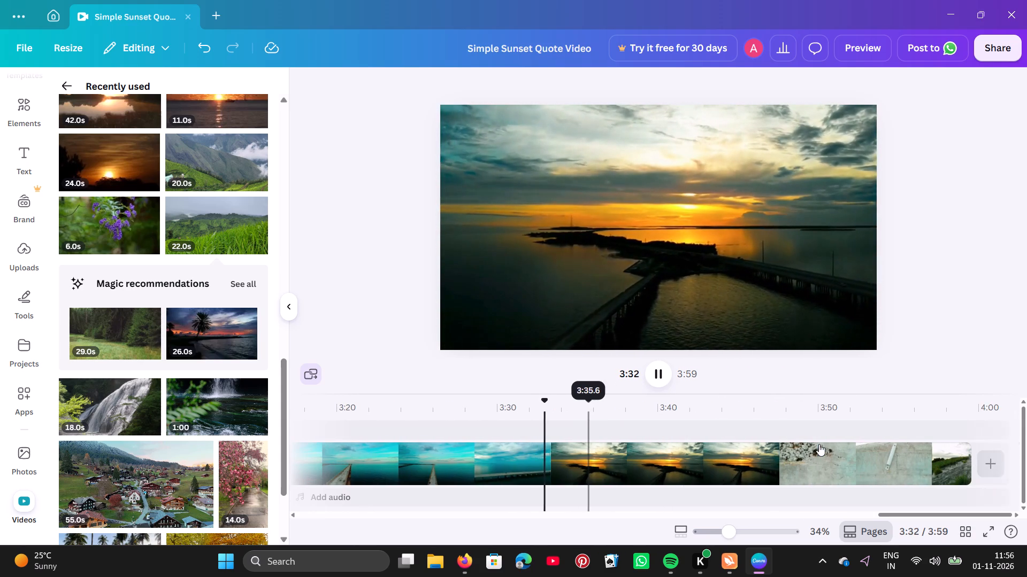
scroll(819, 444, left, 1)
scroll(767, 434, left, 1)
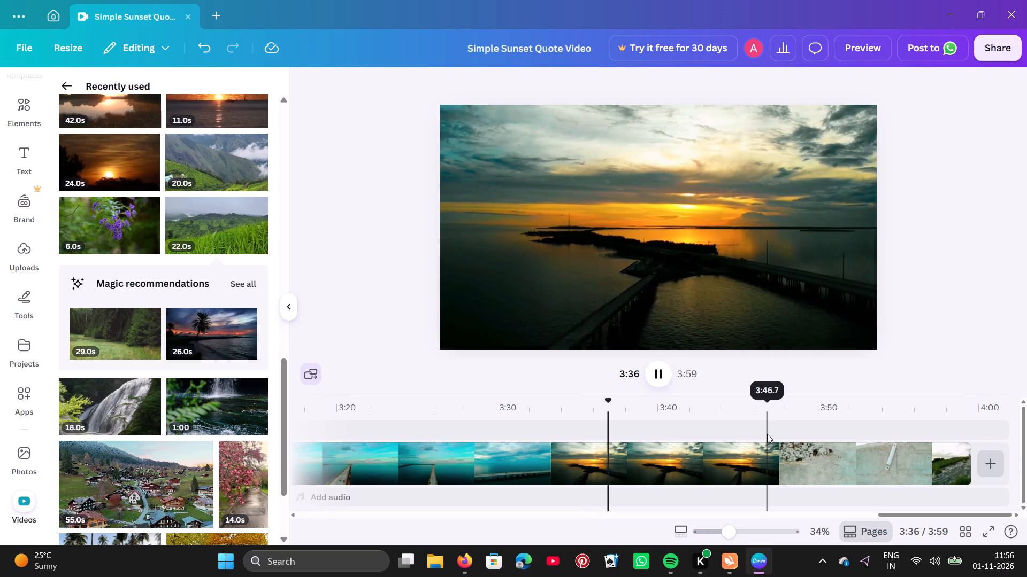
click(661, 368)
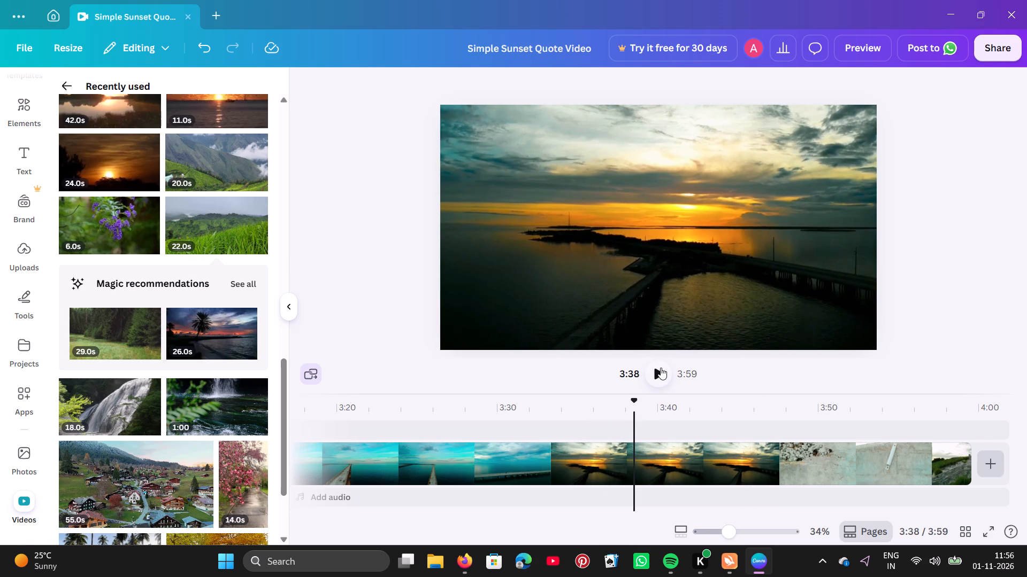
click(661, 368)
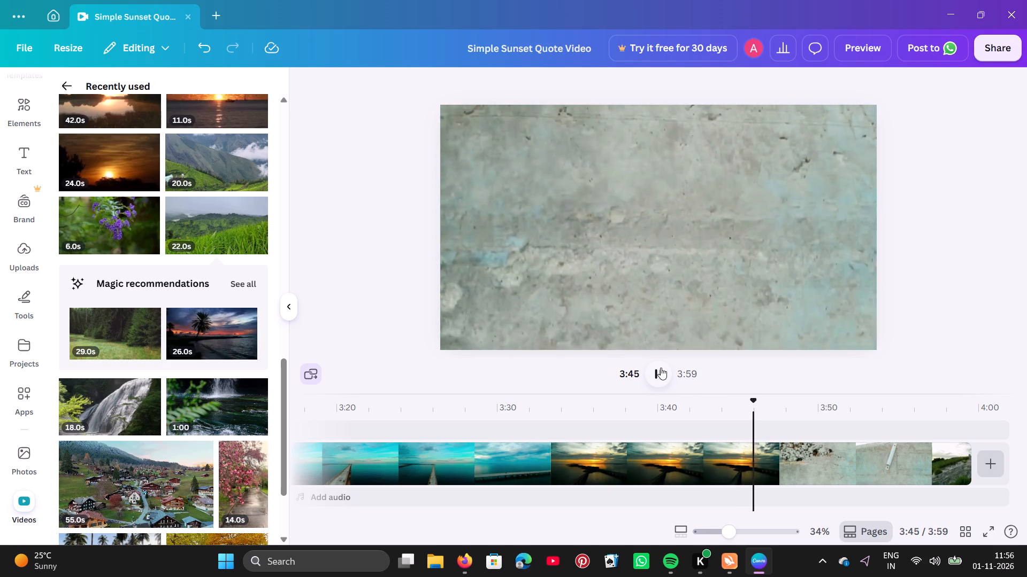
scroll(711, 433, left, 1)
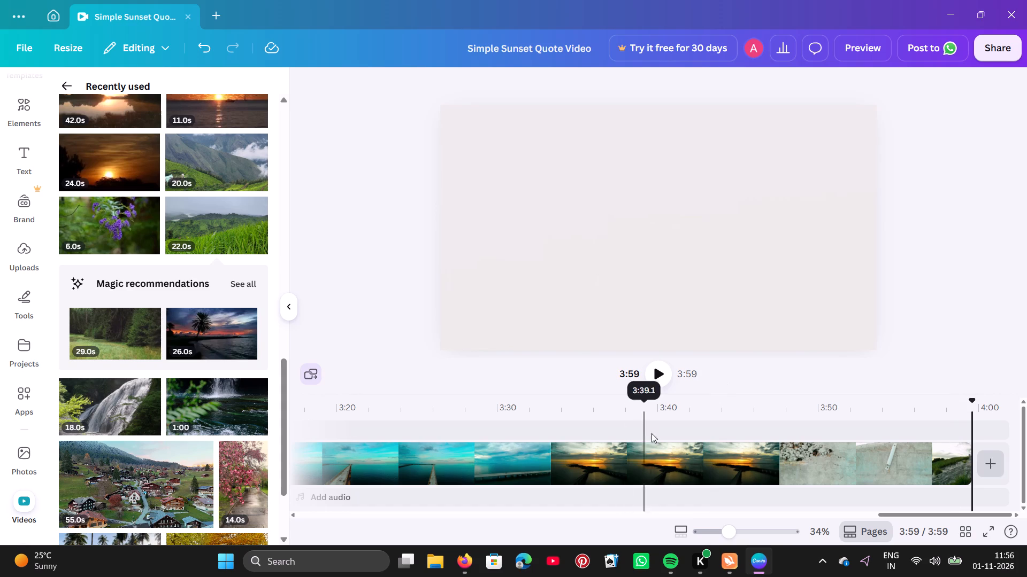
scroll(704, 448, left, 1)
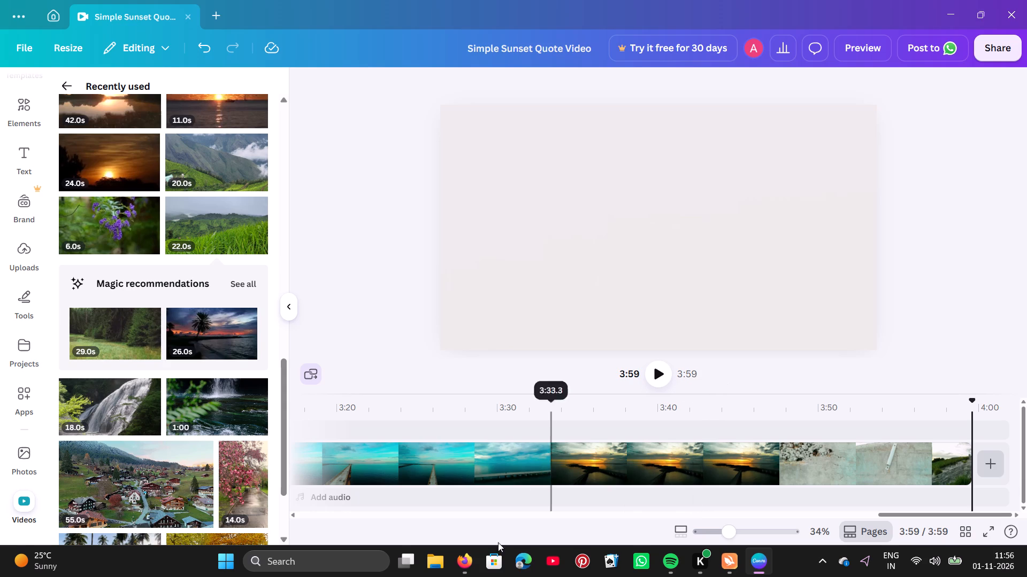
scroll(666, 509, down, 1)
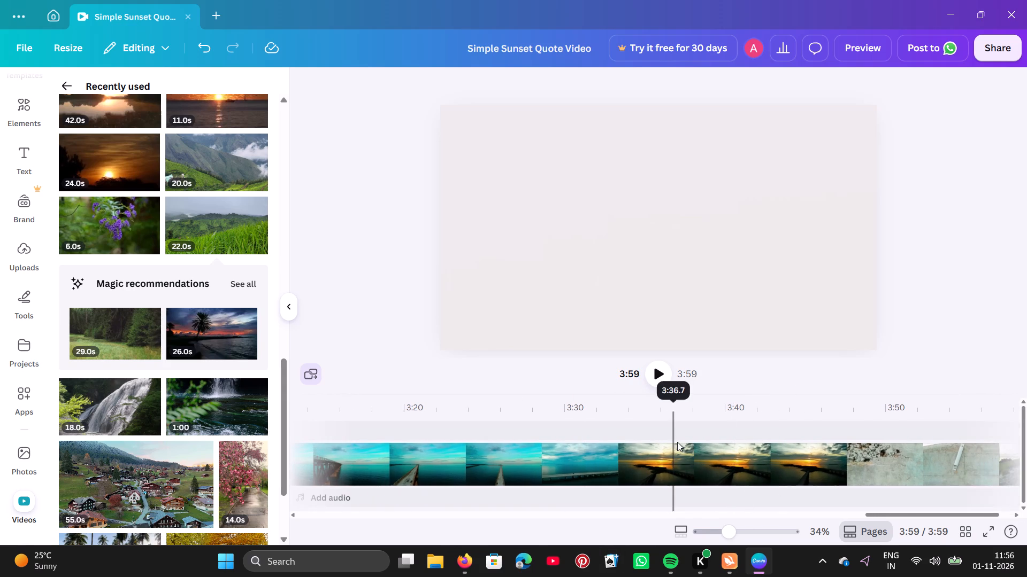
scroll(677, 442, left, 2)
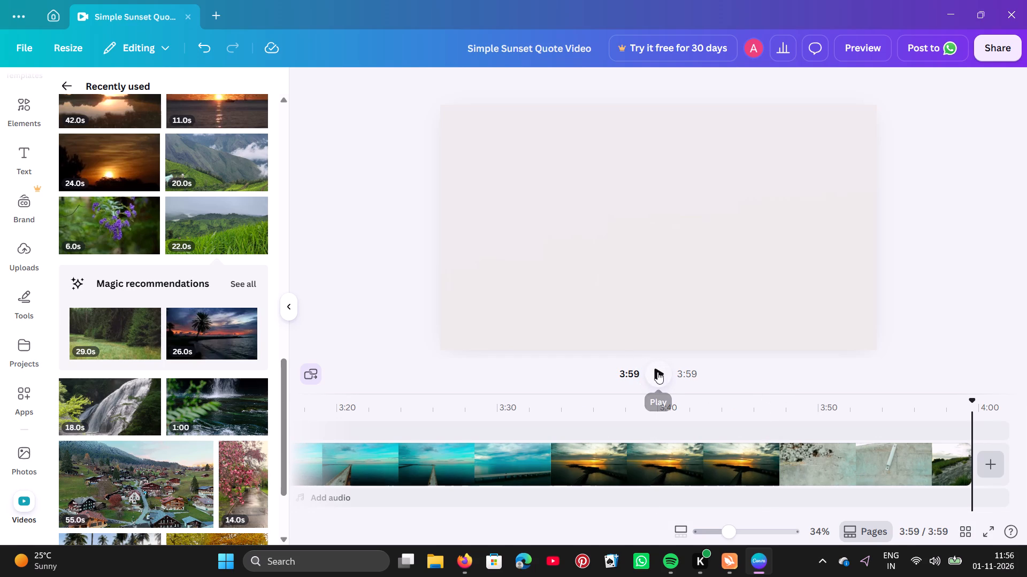
Replay the video from the start, pausing at the sun-ray clouds clip at 12.2s, and continue through the lakeside clip to about 0:28.
click(657, 372)
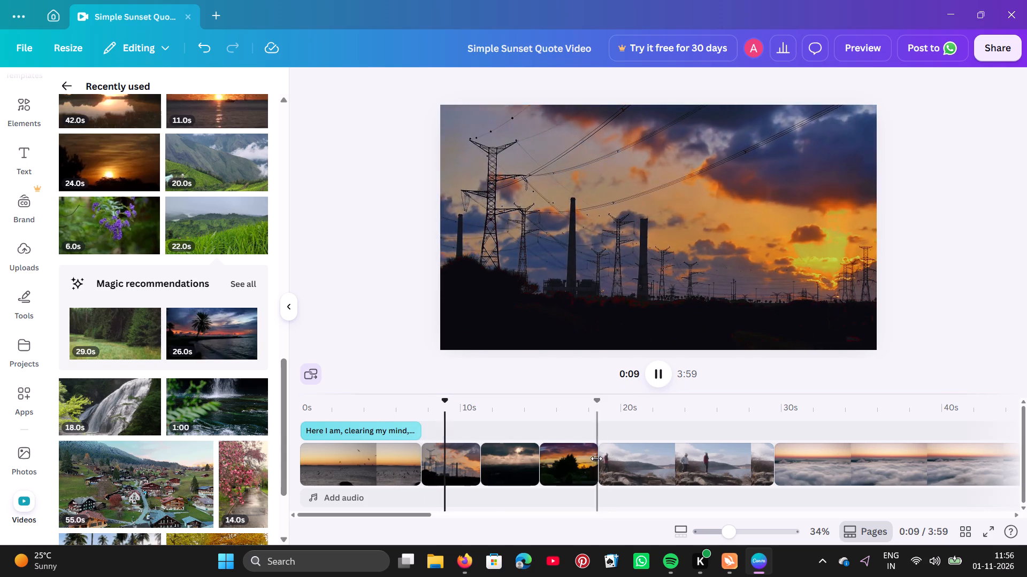
click(496, 448)
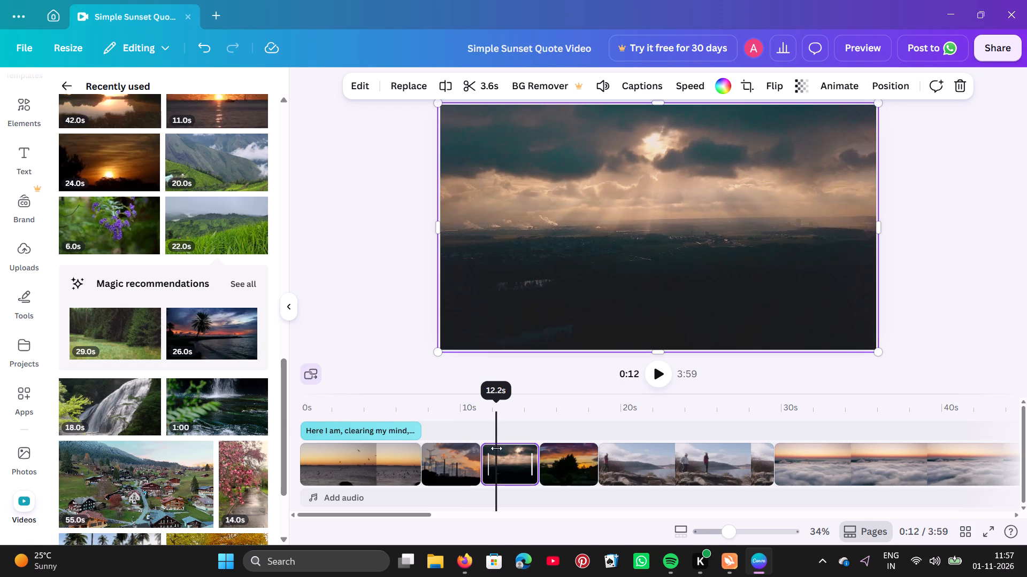
scroll(539, 437, left, 1)
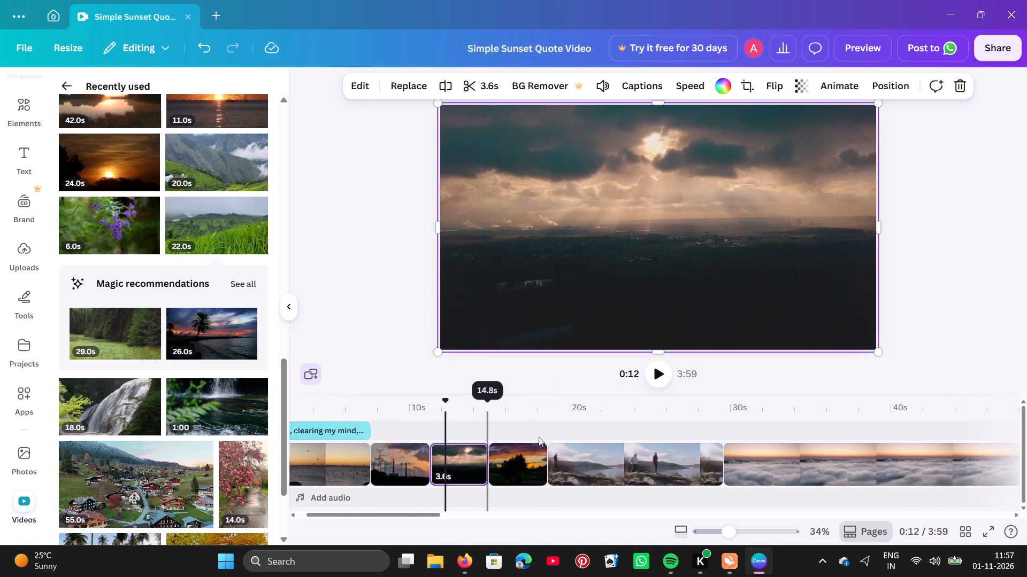
scroll(539, 437, left, 1)
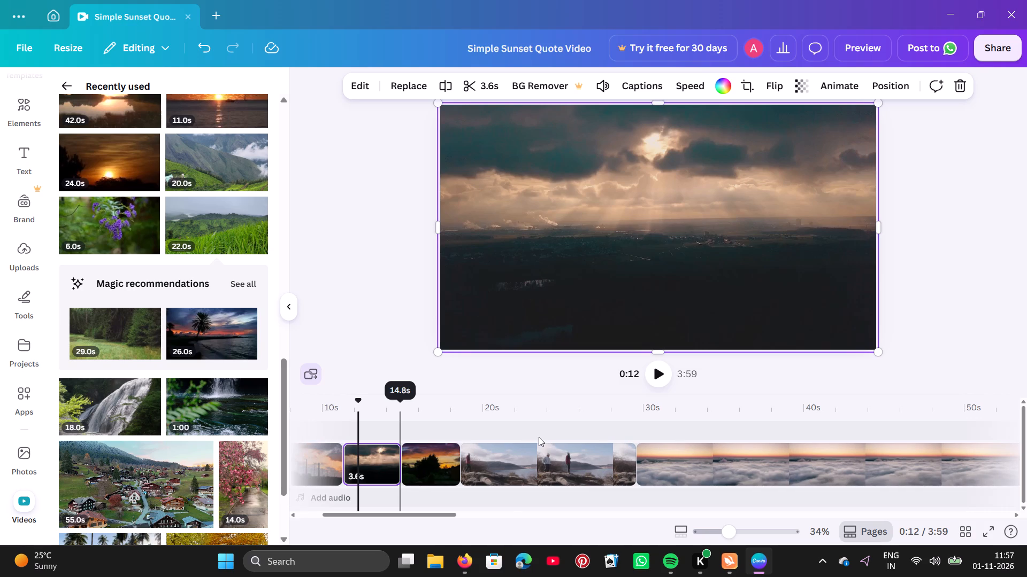
click(657, 375)
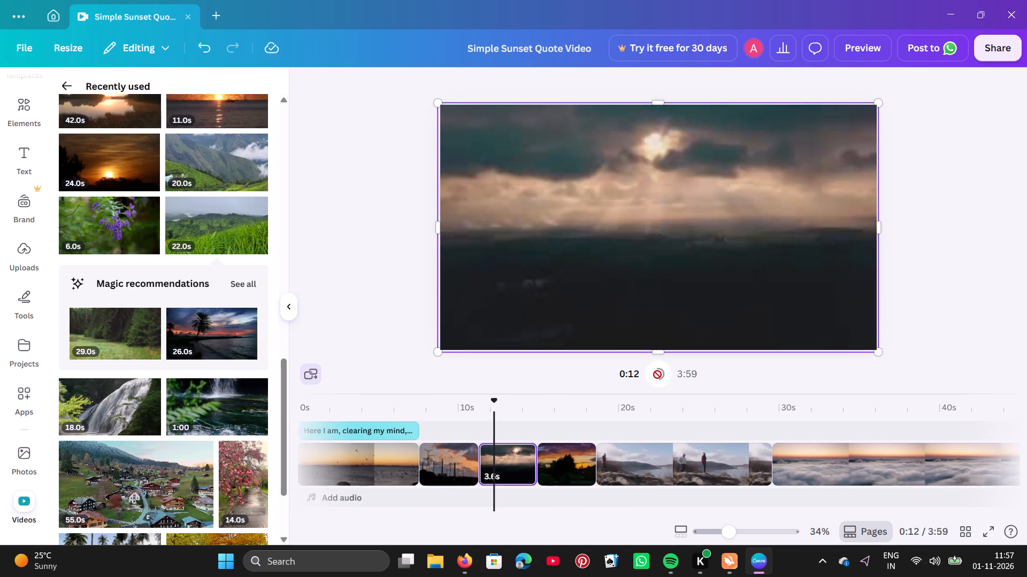
scroll(646, 439, left, 3)
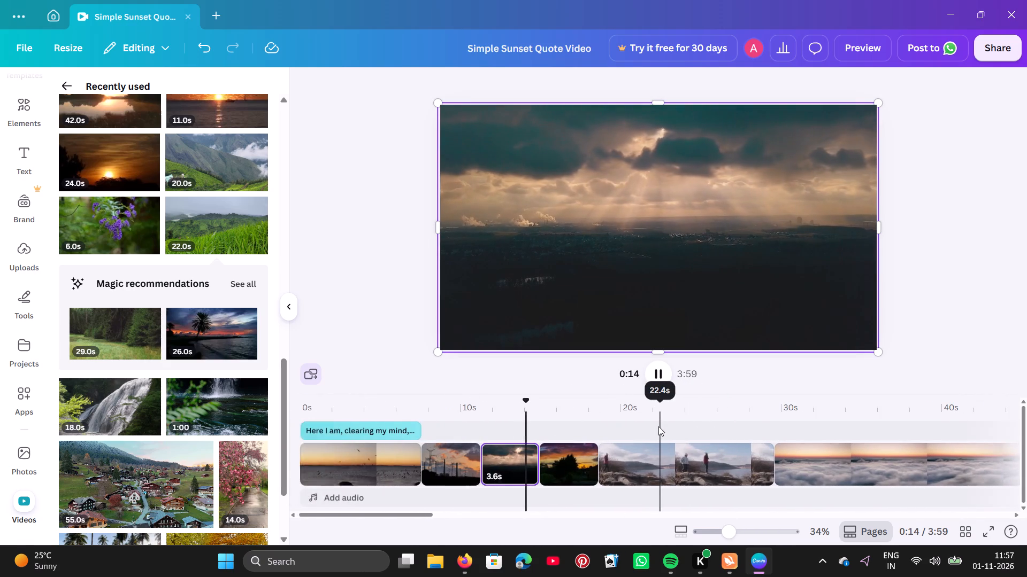
scroll(658, 426, left, 2)
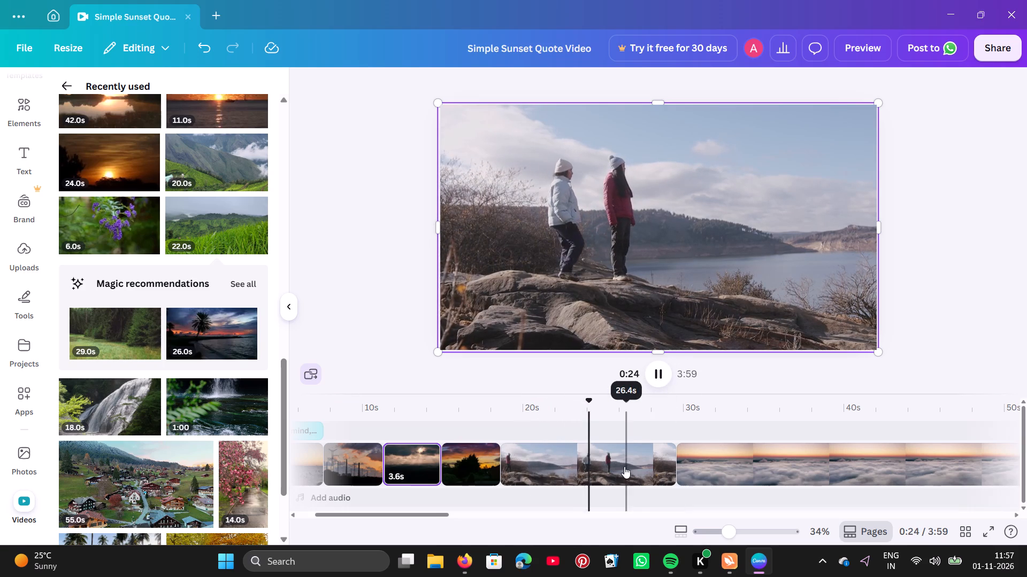
scroll(624, 466, left, 1)
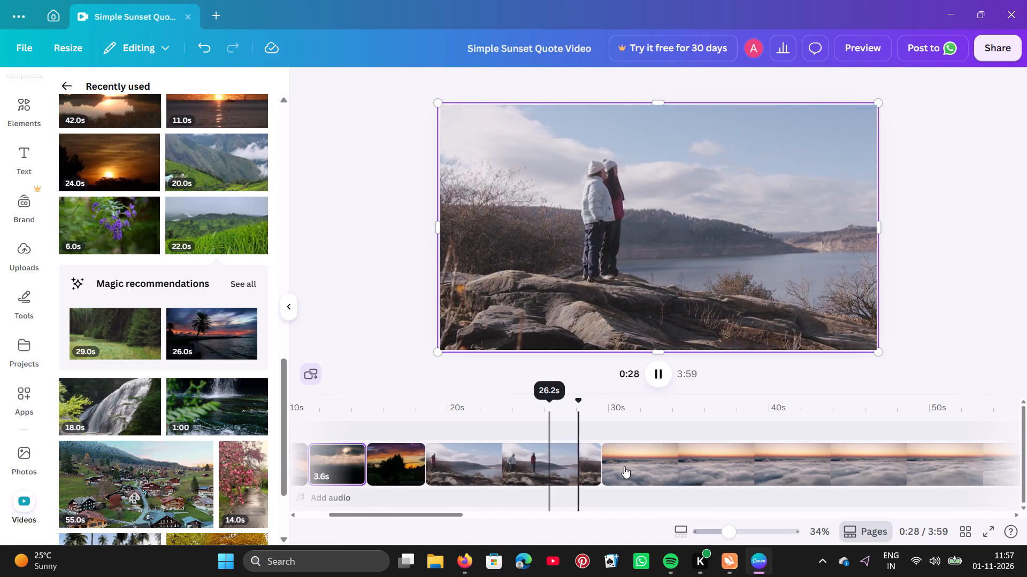
Continue playback from about 0:28 through the sea of clouds, boat sunset and mountain clips to about 1:30.
scroll(634, 475, left, 2)
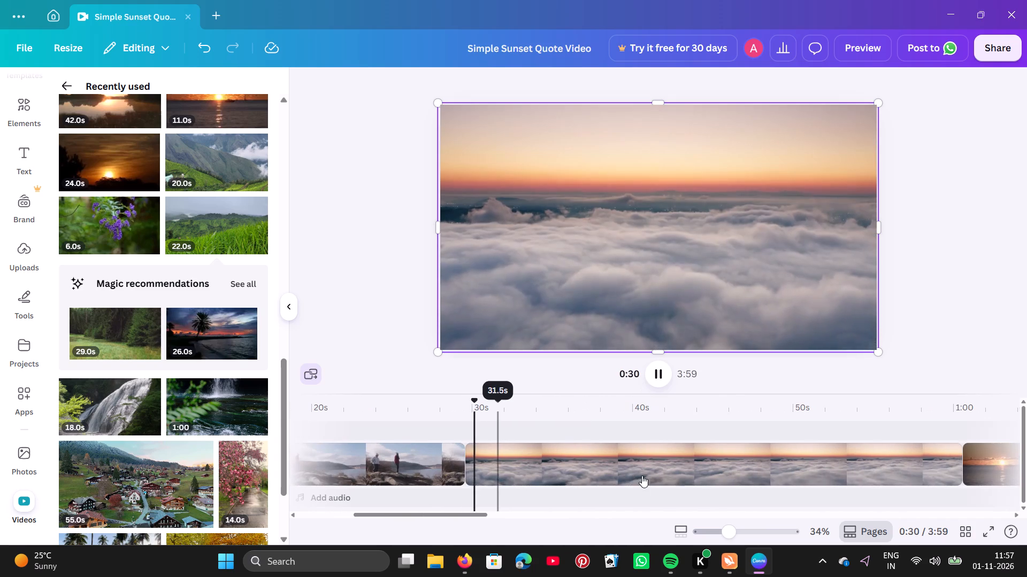
scroll(720, 445, left, 2)
scroll(773, 427, left, 4)
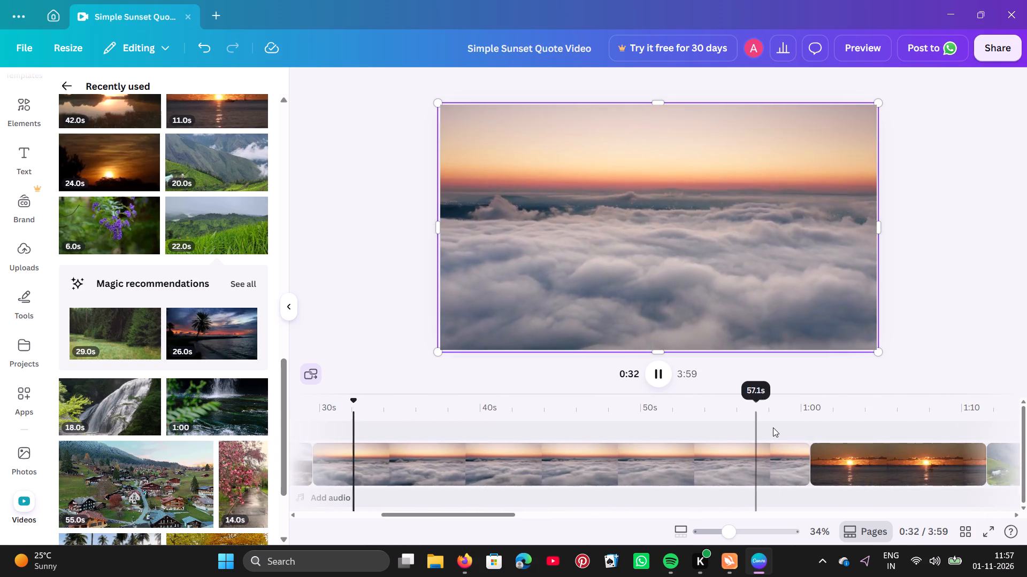
scroll(778, 453, left, 2)
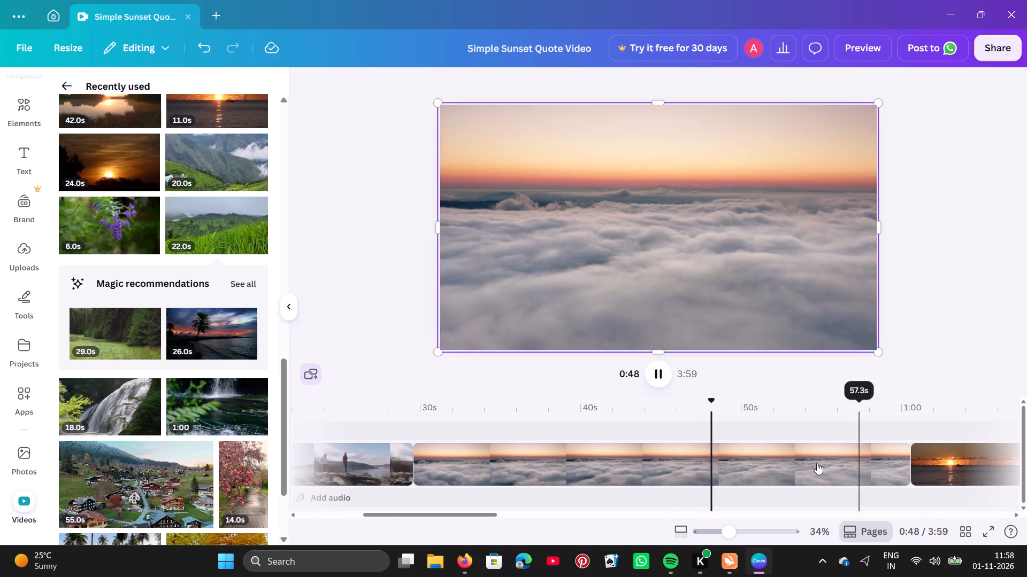
scroll(813, 464, left, 2)
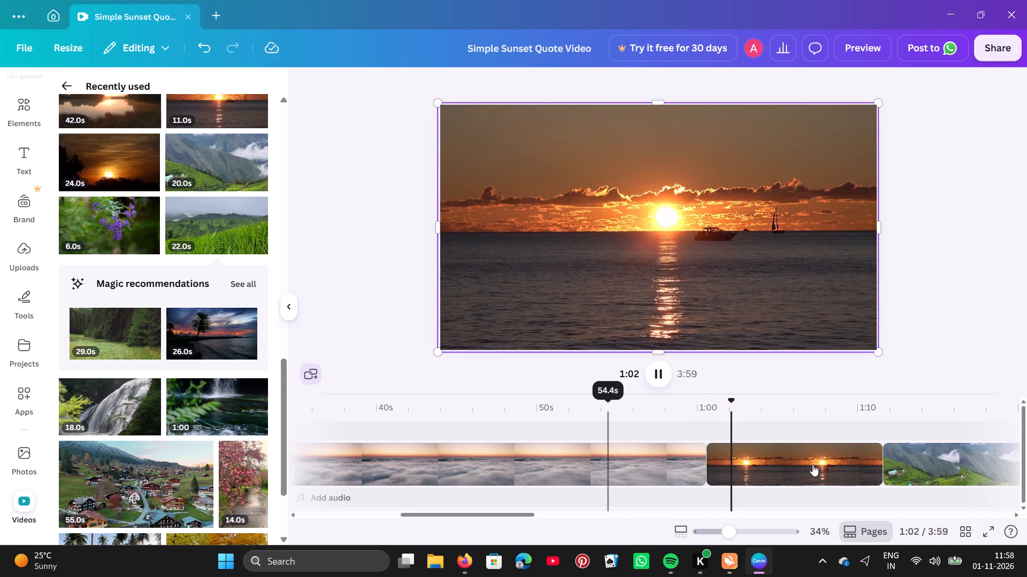
scroll(711, 451, left, 2)
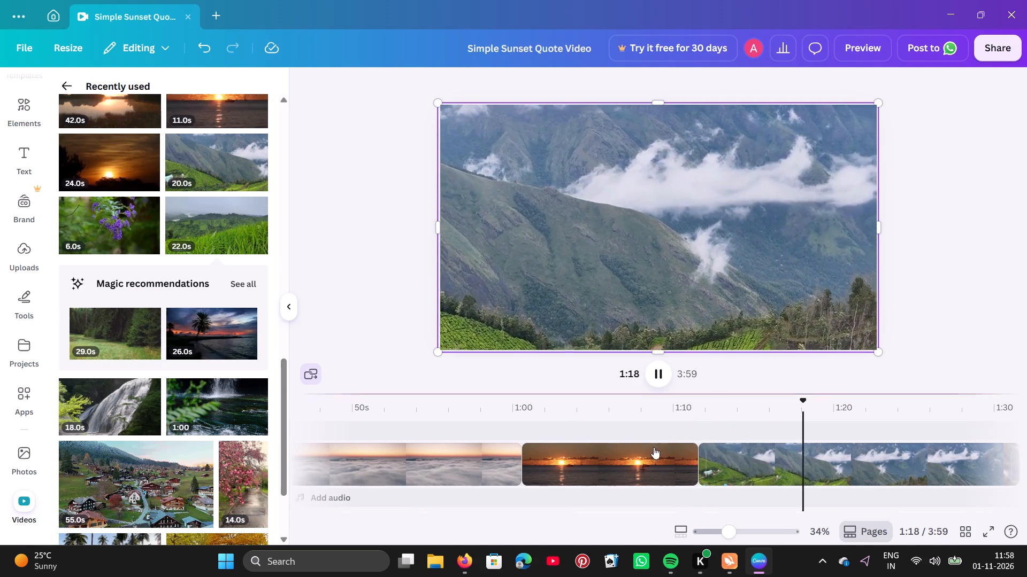
scroll(650, 434, left, 3)
scroll(715, 439, left, 2)
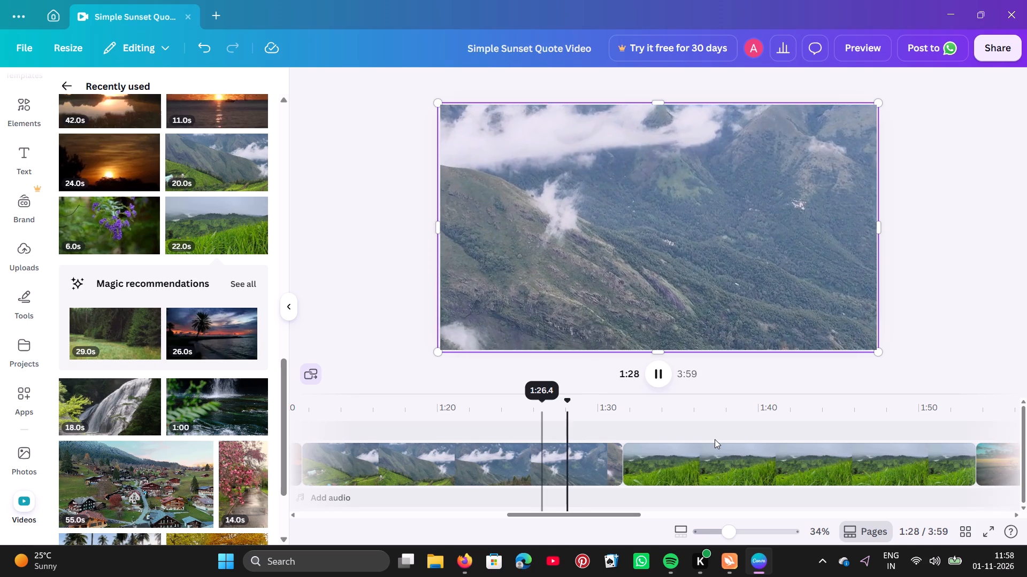
scroll(715, 439, down, 1)
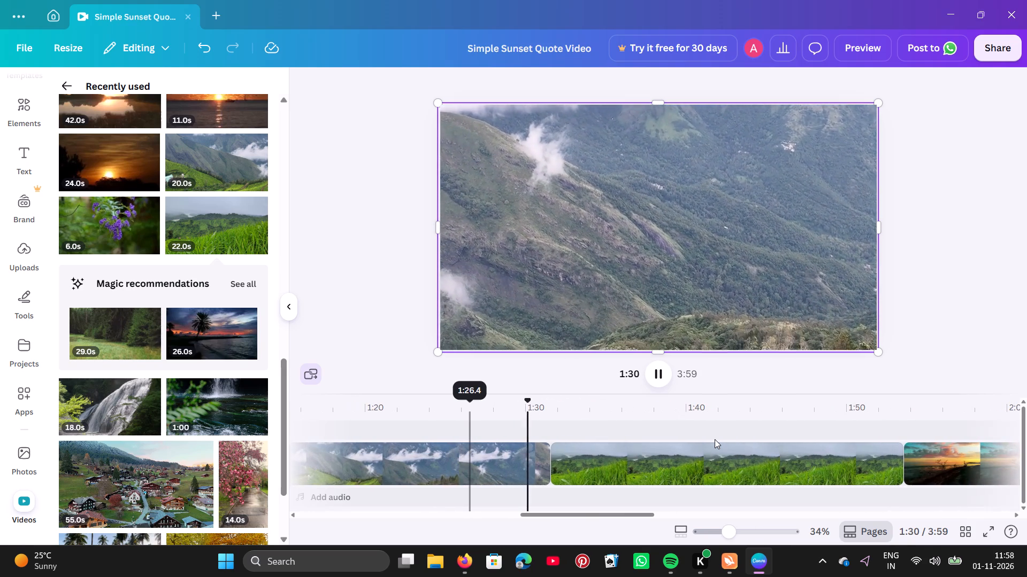
Trim the end of the grassy hills clip so it lasts 14.6 seconds.
scroll(663, 451, left, 2)
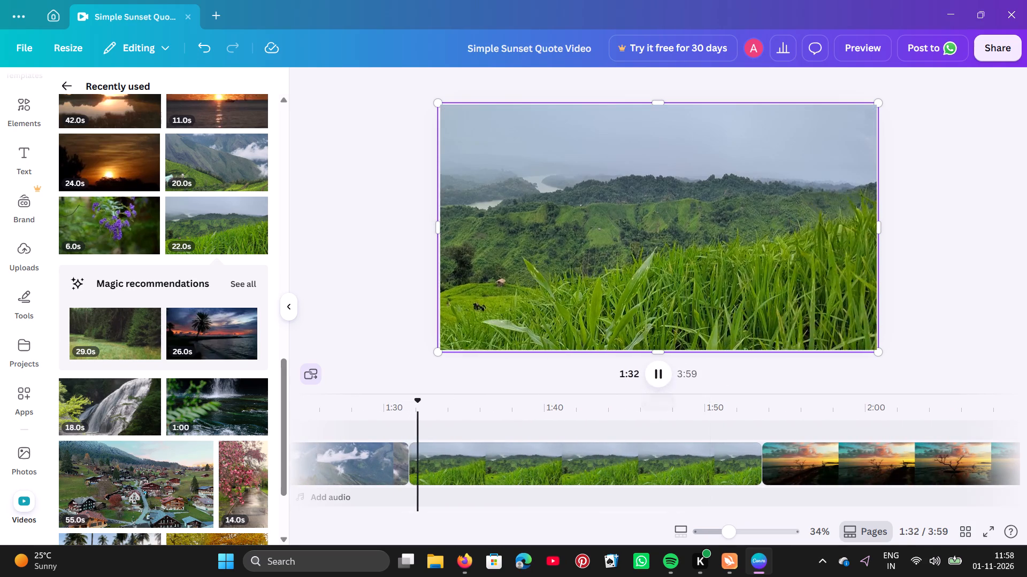
click(598, 449)
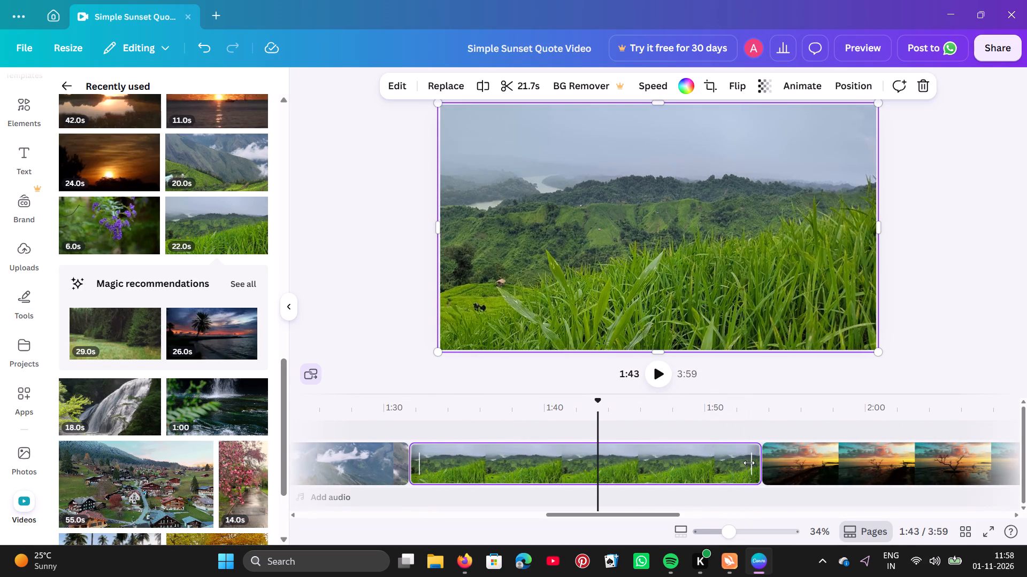
drag(749, 463, 632, 479)
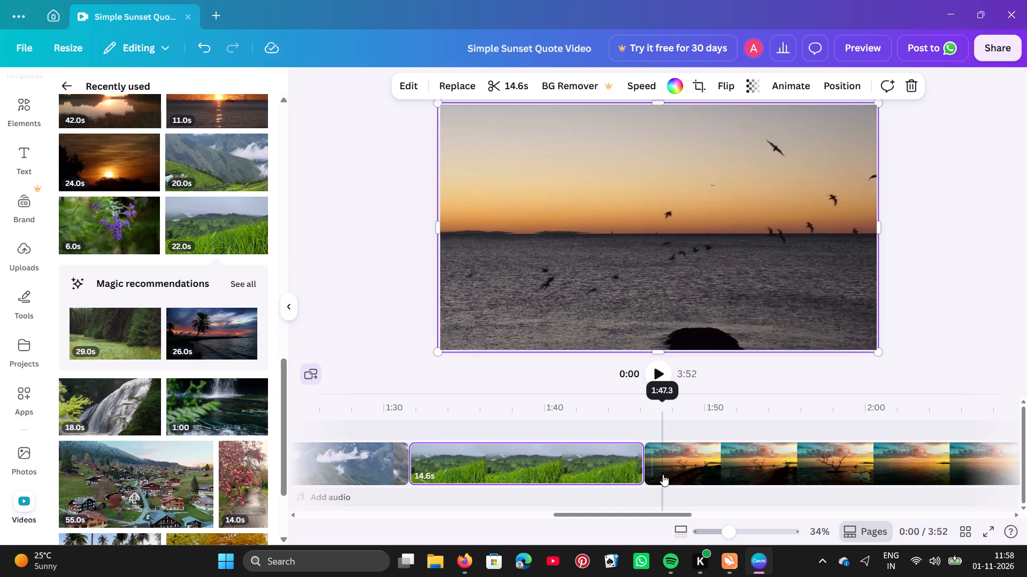
Trim the beginning of the coastal sunset clip with the bare trees so it lasts 2:00.
click(663, 474)
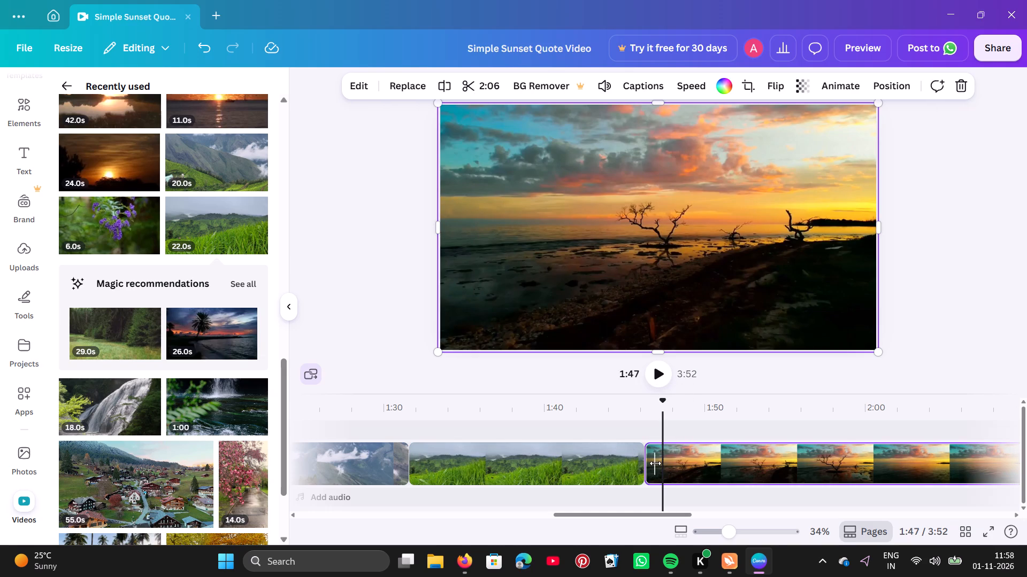
drag(655, 463, 750, 456)
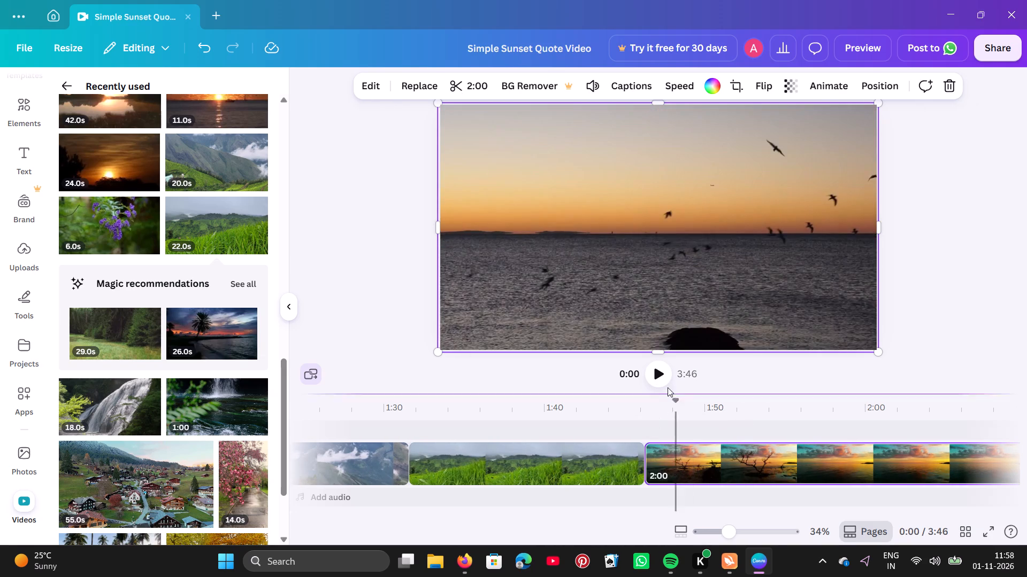
Play the video from the start into the lakeside clip to about 0:26 to review the opening sequence.
click(652, 369)
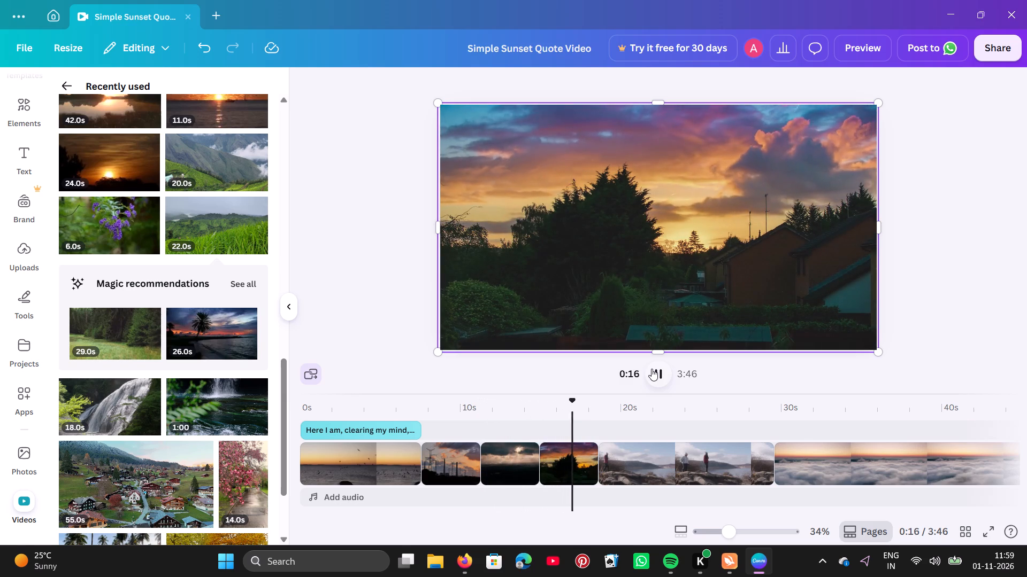
scroll(721, 383, left, 1)
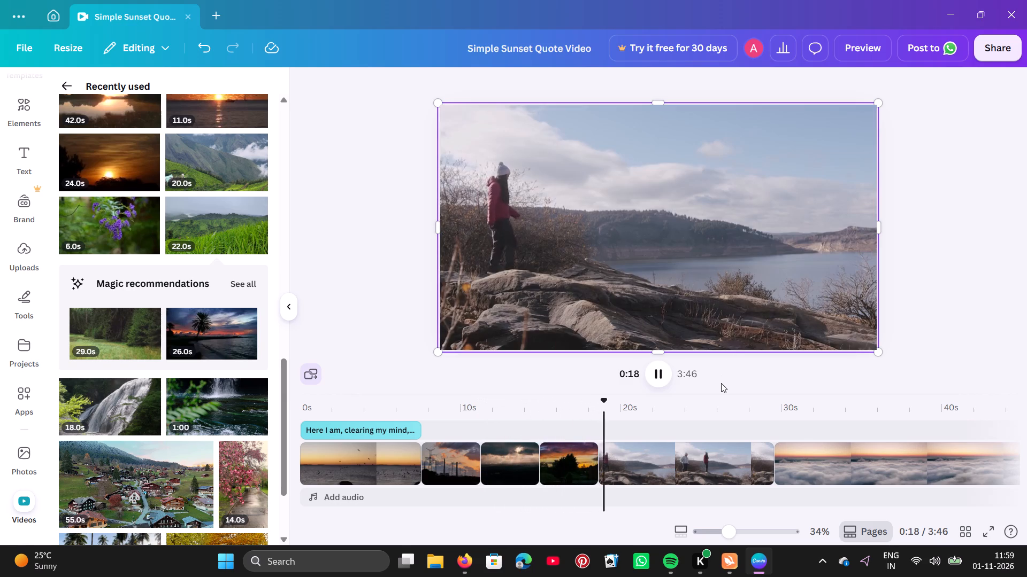
scroll(721, 383, left, 1)
scroll(797, 451, left, 4)
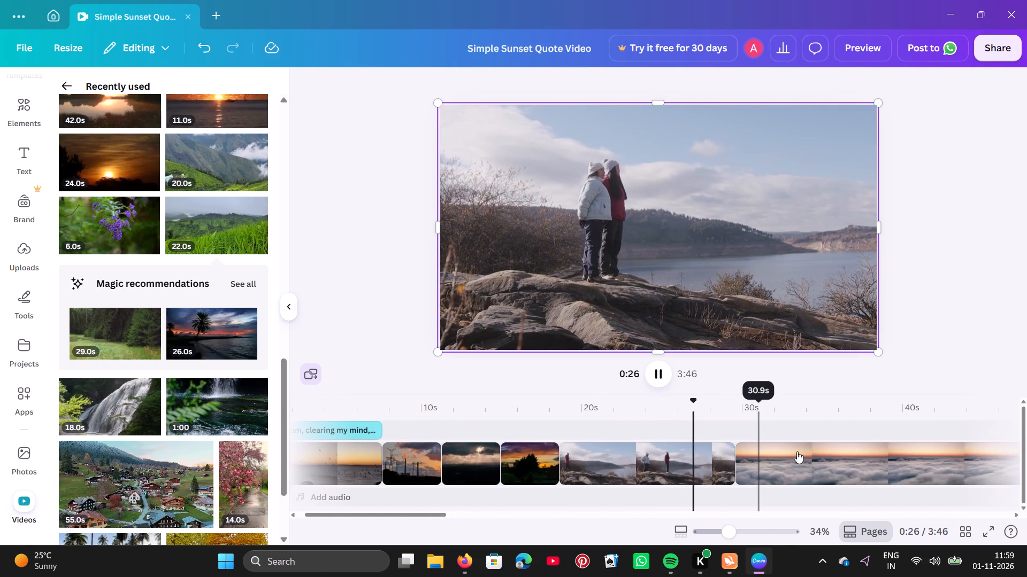
Trim the beginning of the sea of clouds clip so it lasts 25.1 seconds.
scroll(846, 450, left, 2)
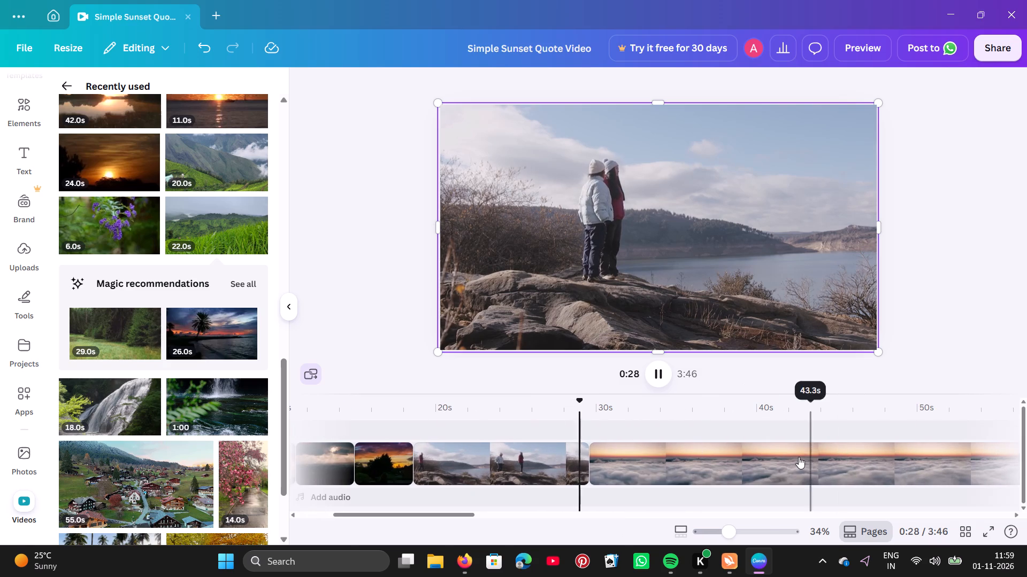
click(799, 457)
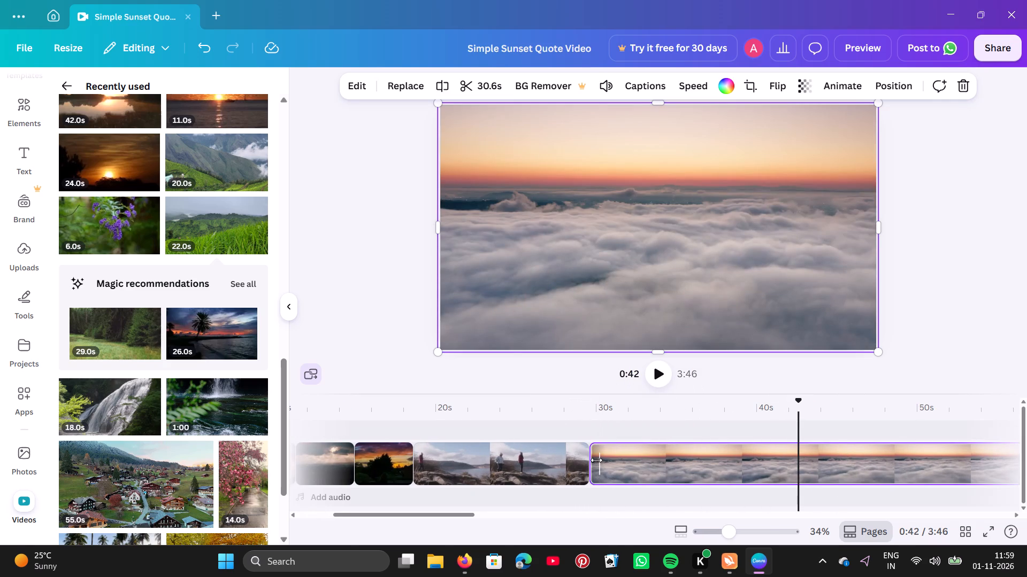
drag(596, 460, 686, 468)
Look over the clips following the sea of clouds, and replay the video from the start into the clouds clip, pausing at about 0:35.
scroll(756, 466, left, 2)
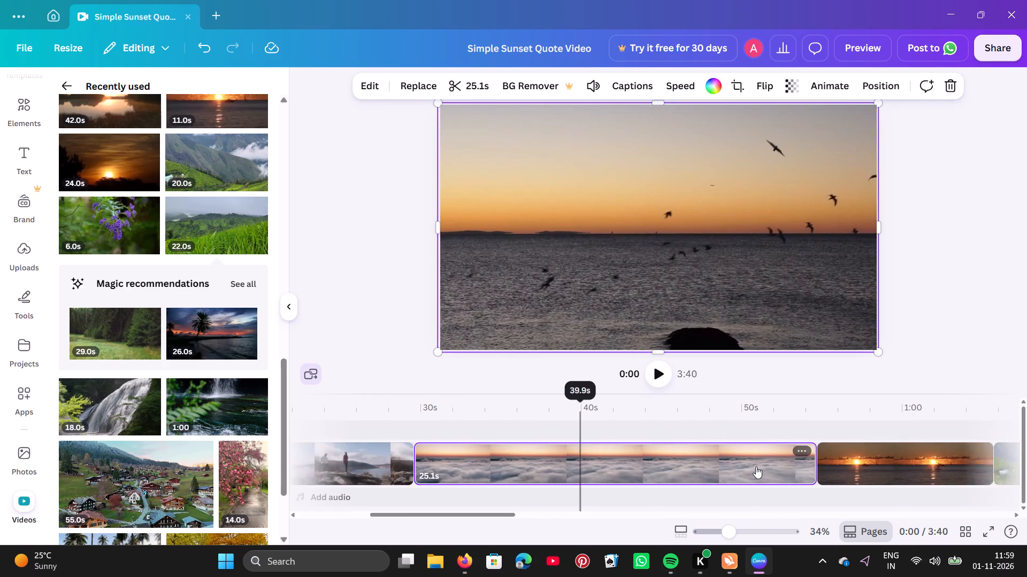
scroll(756, 466, left, 2)
scroll(706, 475, left, 1)
scroll(722, 428, left, 1)
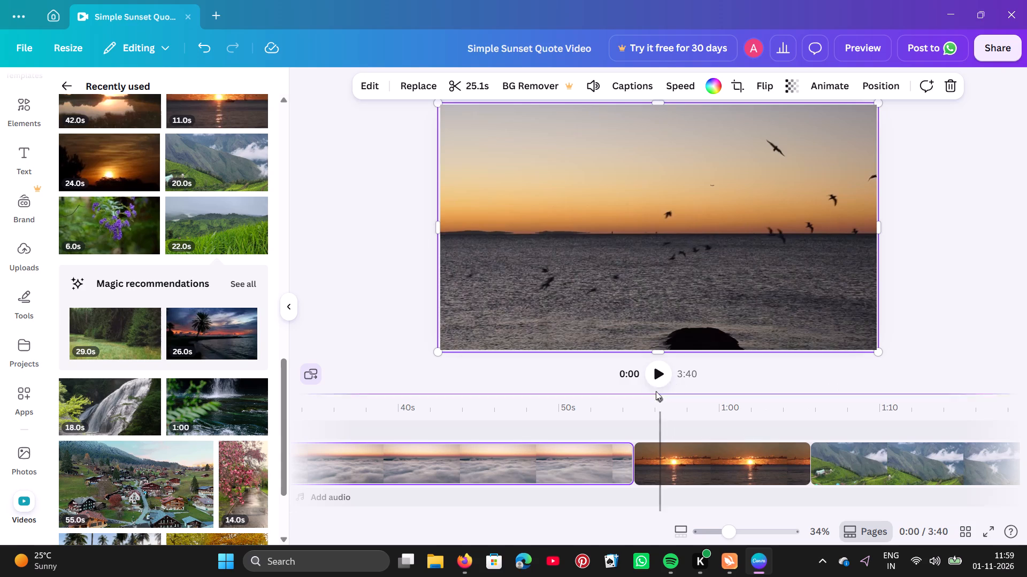
click(656, 377)
scroll(738, 456, left, 1)
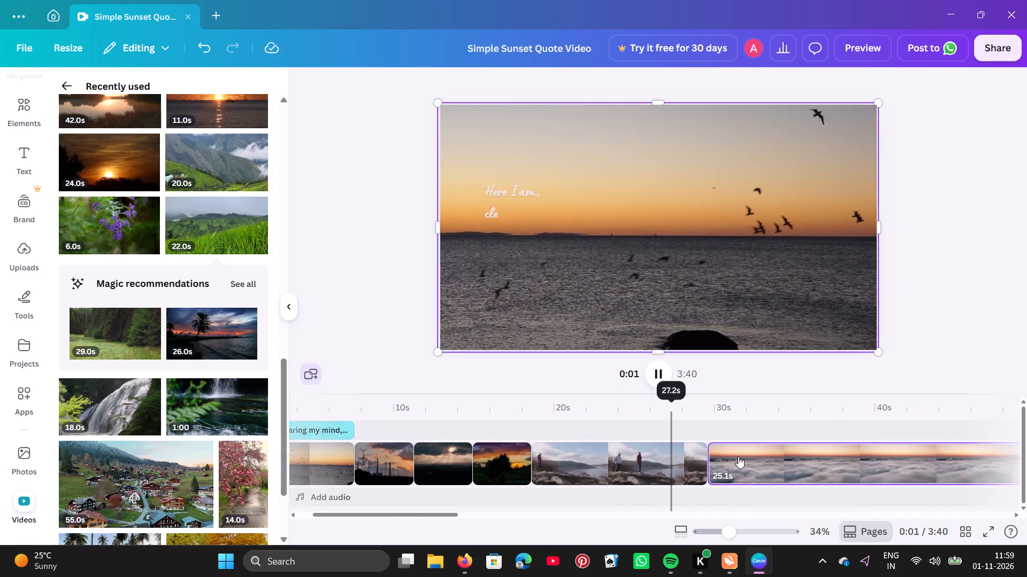
scroll(738, 456, left, 4)
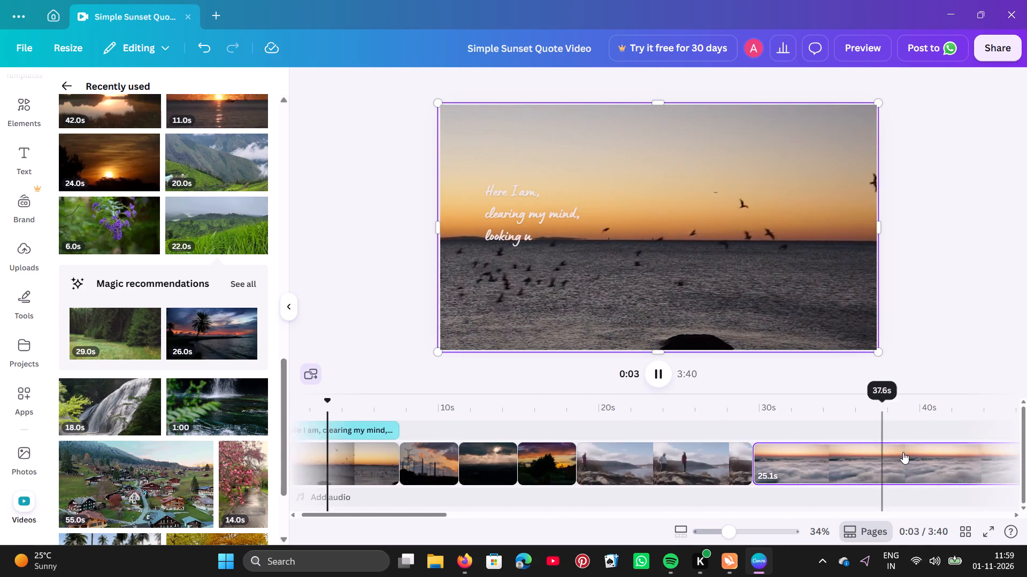
scroll(607, 419, left, 2)
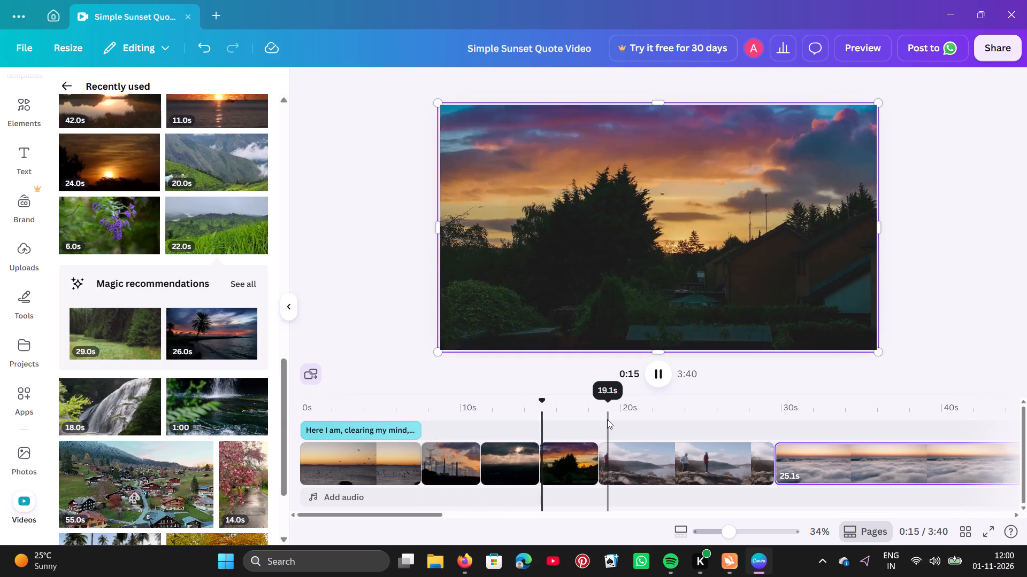
scroll(697, 462, left, 2)
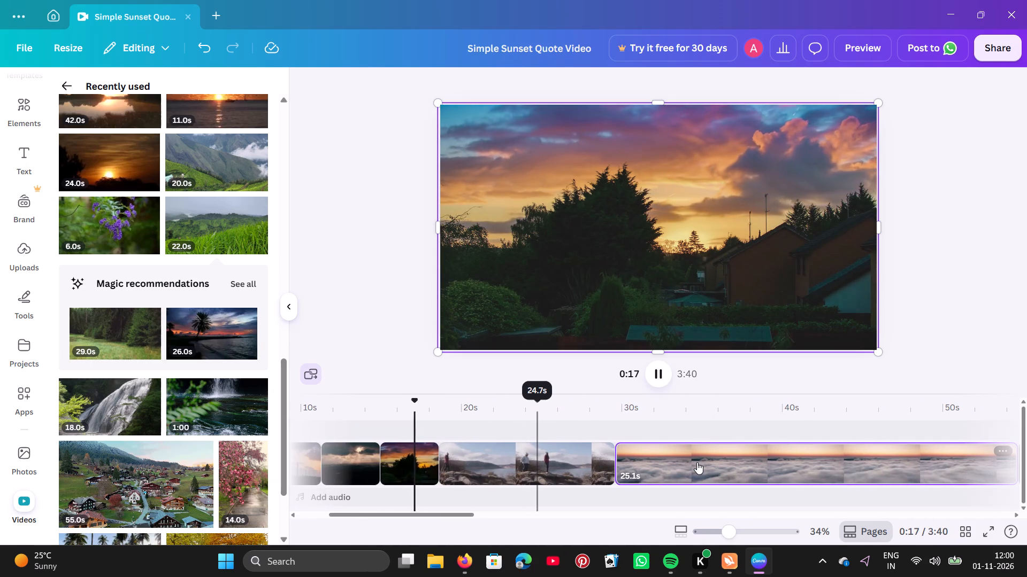
scroll(697, 462, left, 2)
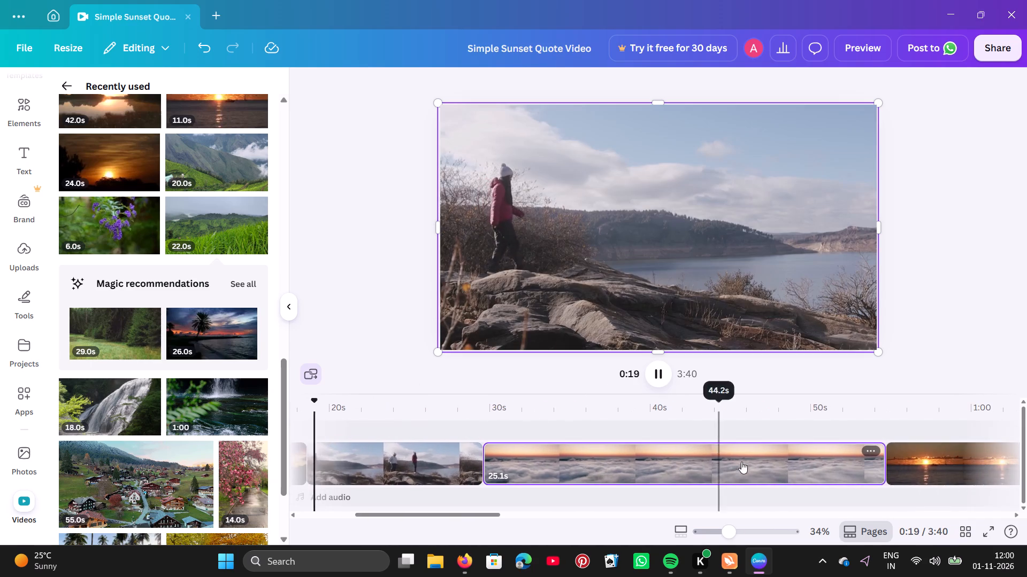
scroll(685, 465, left, 2)
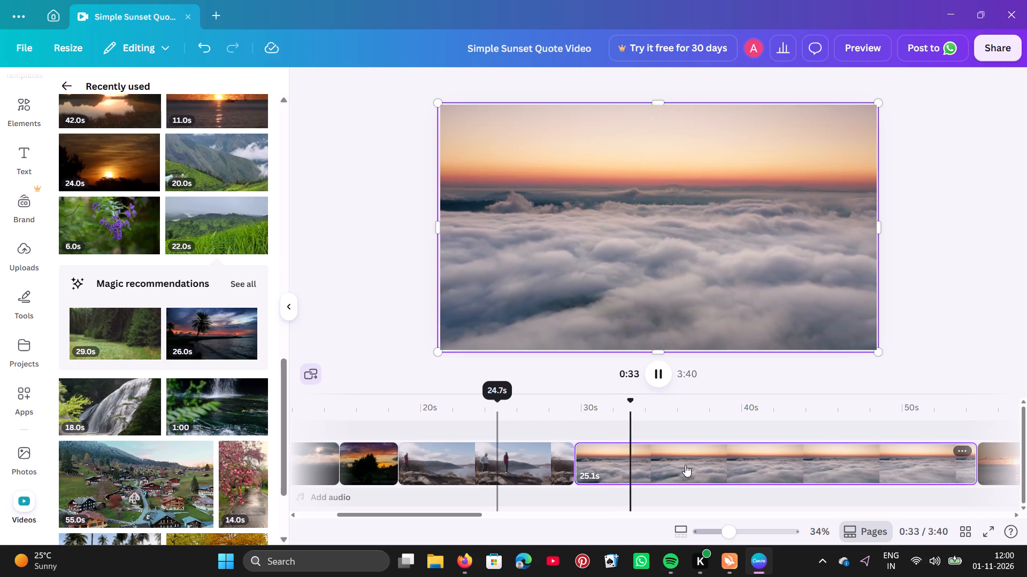
scroll(685, 465, left, 1)
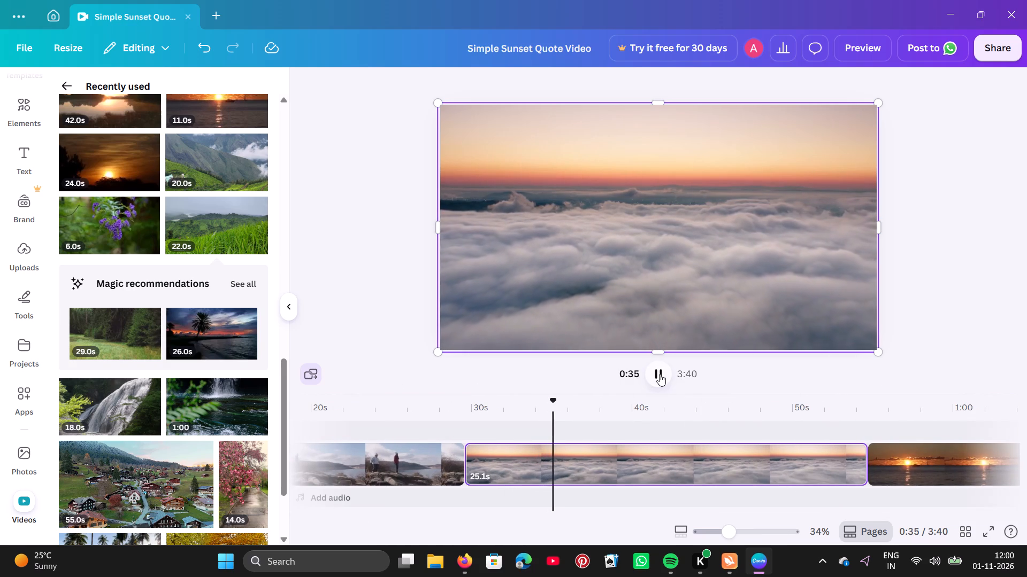
click(660, 374)
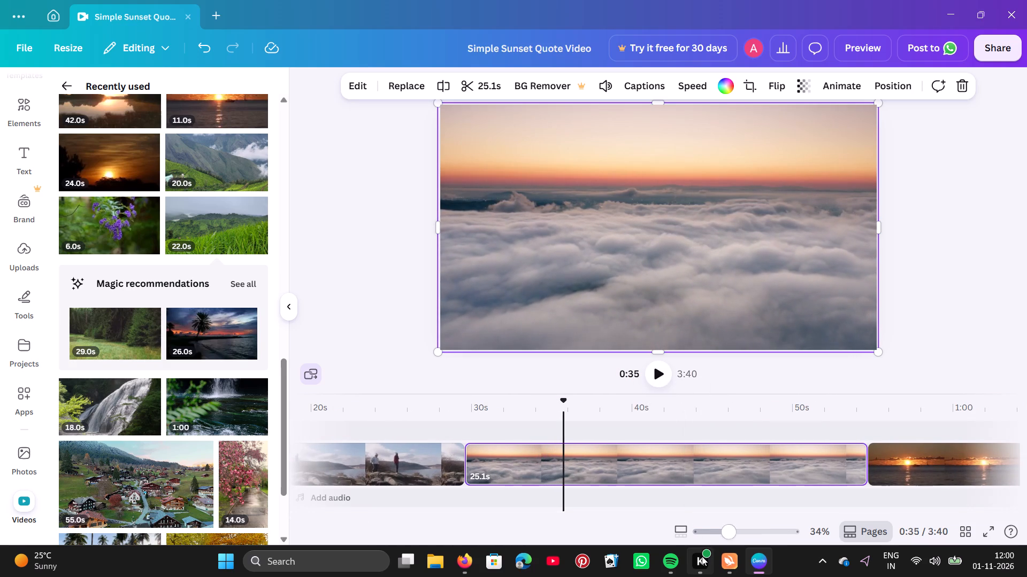